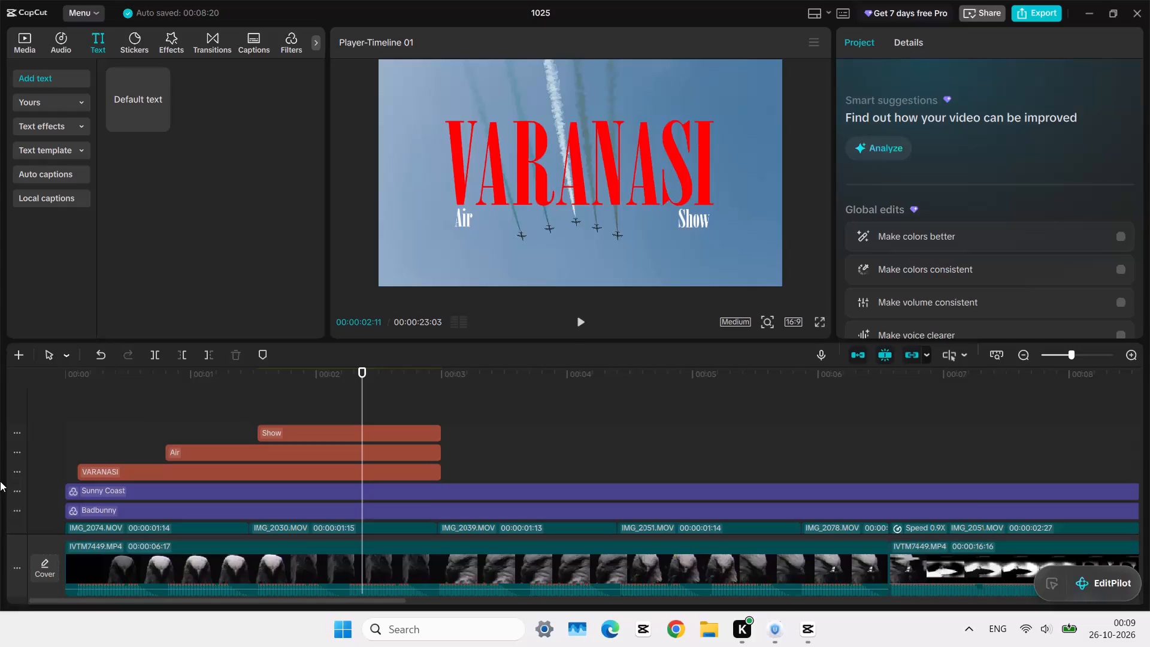
Trim the start of the Show title clip to 00:00:01:17.
{"action": "scroll", "coordinate": [110, 492], "scroll_direction": "up", "scroll_amount": 10, "text": "ctrl"}
{"action": "scroll", "coordinate": [110, 492], "scroll_direction": "right", "scroll_amount": 6}
{"action": "scroll", "coordinate": [123, 494], "scroll_direction": "up", "scroll_amount": 8, "text": "ctrl"}
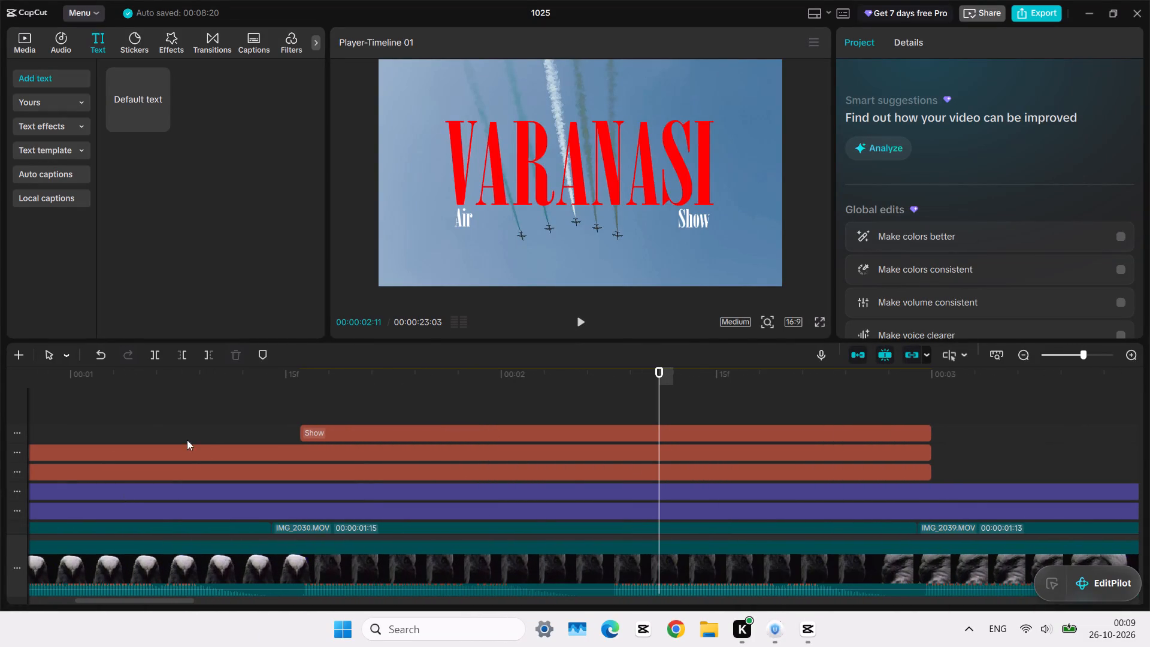
{"action": "scroll", "coordinate": [244, 423], "scroll_direction": "down", "scroll_amount": 1}
{"action": "left_click", "coordinate": [270, 383]}
{"action": "key", "text": "space"}
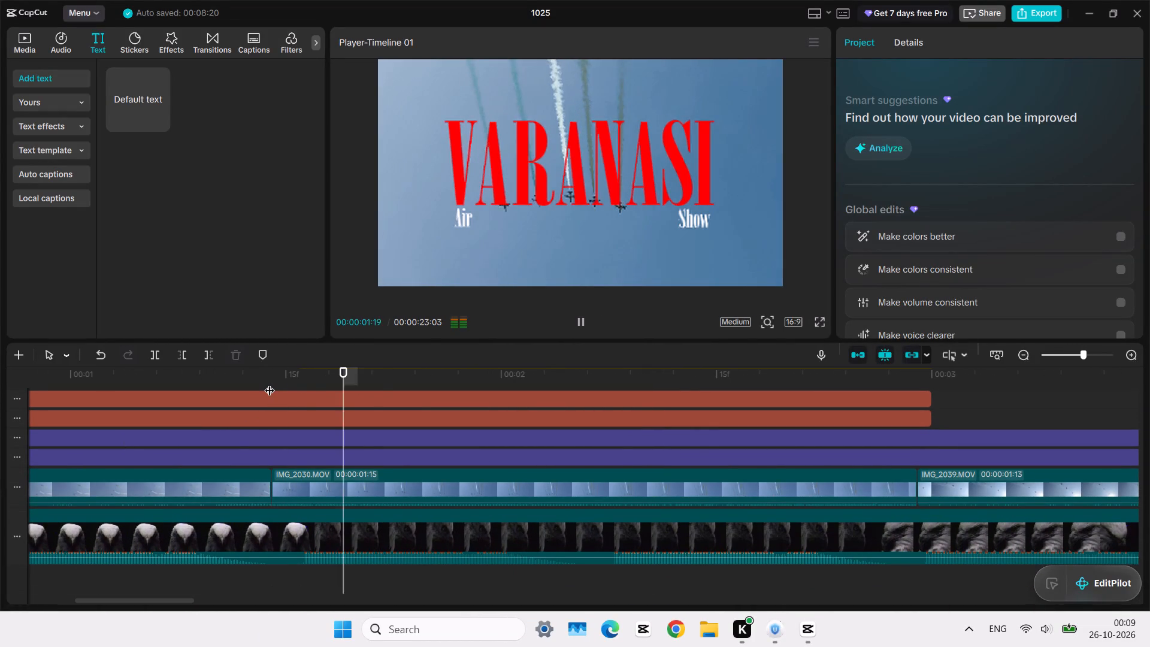
{"action": "key", "text": "space"}
{"action": "left_click", "coordinate": [274, 381]}
{"action": "left_click_drag", "start_coordinate": [274, 381], "coordinate": [306, 388]}
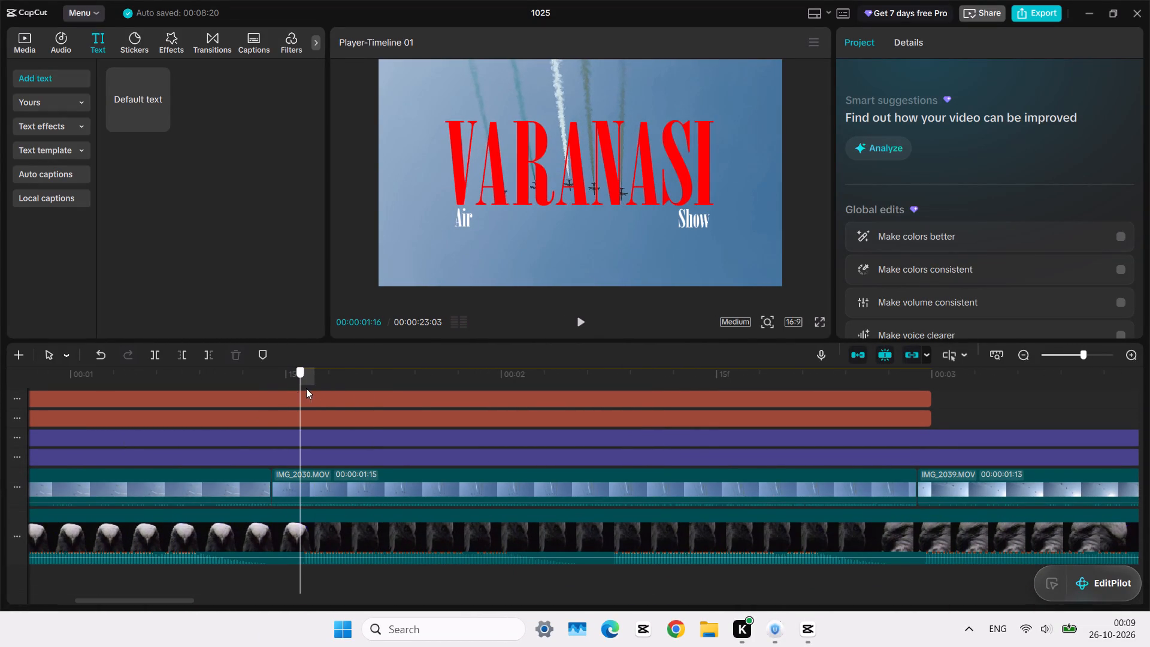
{"action": "left_click_drag", "start_coordinate": [306, 388], "coordinate": [301, 385]}
{"action": "scroll", "coordinate": [297, 418], "scroll_direction": "up", "scroll_amount": 1}
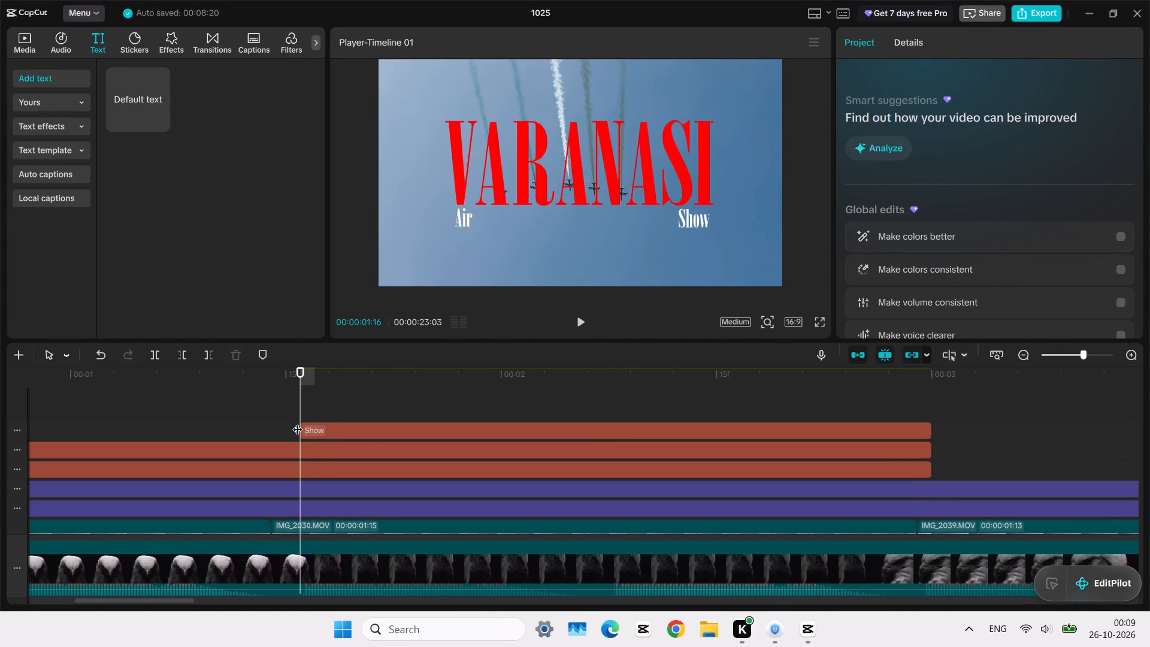
{"action": "key", "text": "space"}
{"action": "key", "text": "space"}
{"action": "left_click", "coordinate": [302, 415]}
{"action": "left_click_drag", "start_coordinate": [302, 415], "coordinate": [310, 415]}
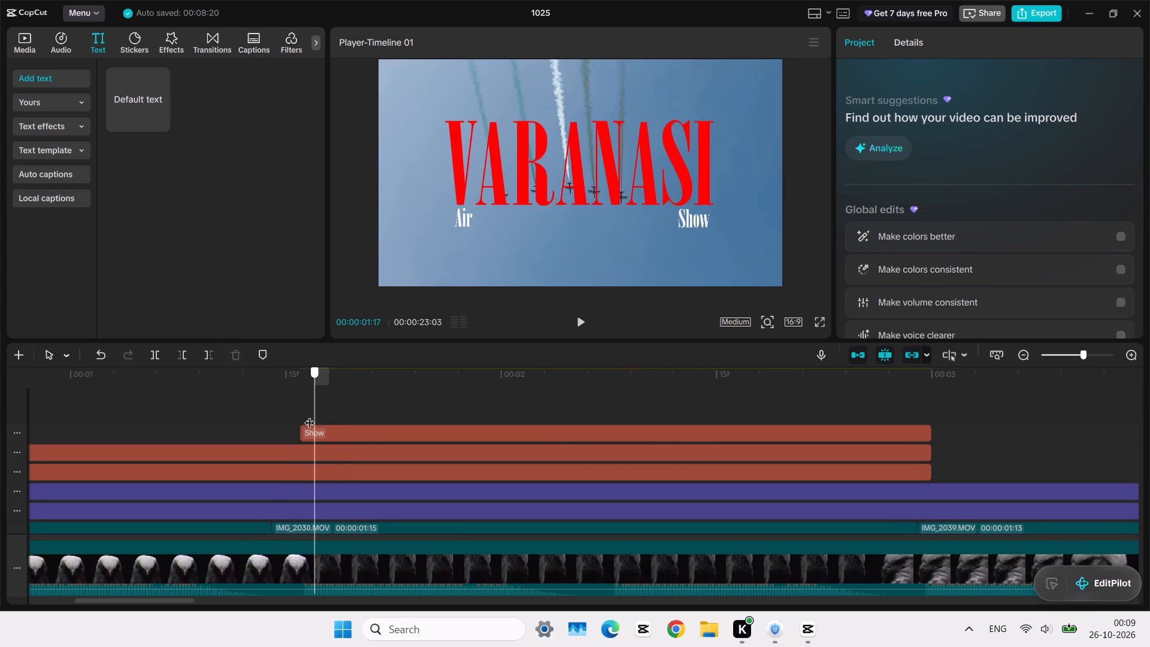
{"action": "left_click_drag", "start_coordinate": [310, 415], "coordinate": [311, 415]}
{"action": "left_click", "coordinate": [316, 428]}
{"action": "key", "text": "q"}
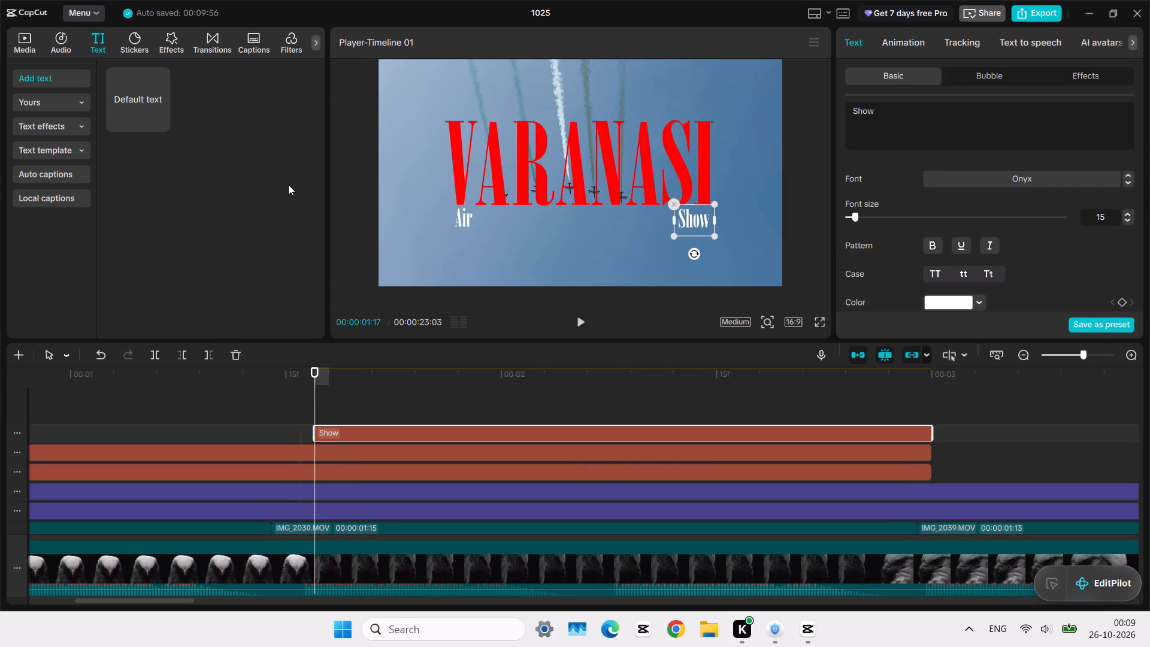
Play back the Show title's entrance to check its timing.
{"action": "left_click", "coordinate": [286, 419]}
{"action": "key", "text": "space"}
{"action": "key", "text": "space"}
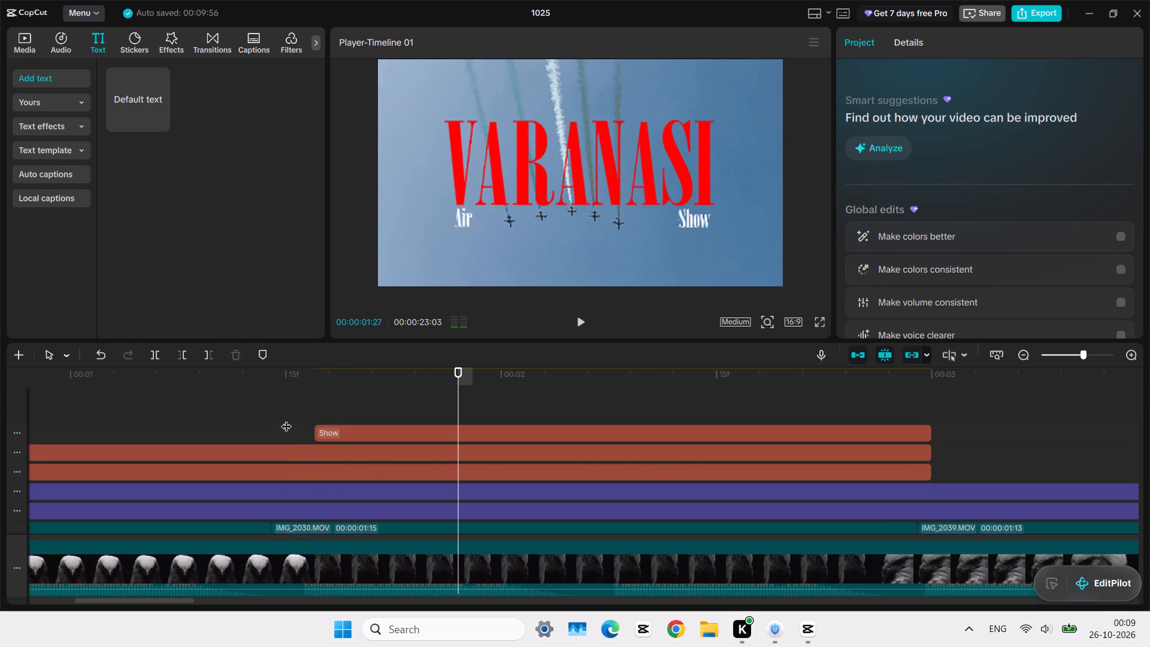
{"action": "left_click", "coordinate": [286, 419]}
{"action": "key", "text": "space"}
{"action": "key", "text": "space"}
{"action": "left_click", "coordinate": [286, 419]}
Play the opening second to check the timing of the VARANASI and Air title entrances.
{"action": "scroll", "coordinate": [286, 419], "scroll_direction": "down", "scroll_amount": 2, "text": "ctrl"}
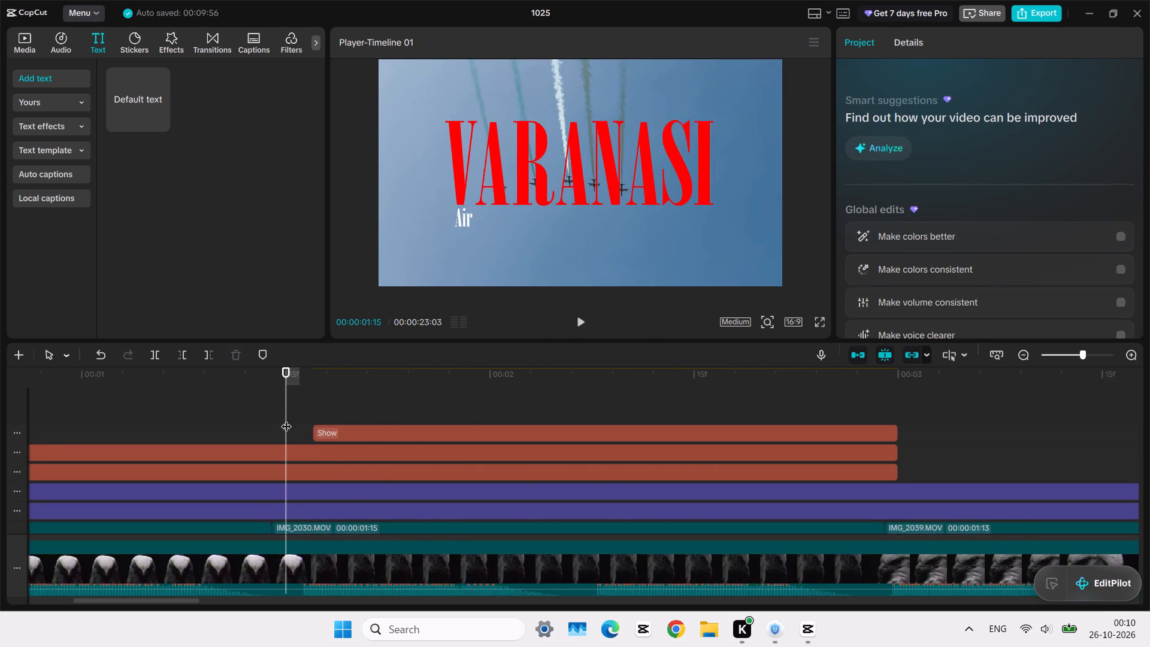
{"action": "scroll", "coordinate": [286, 419], "scroll_direction": "down", "scroll_amount": 7, "text": "ctrl"}
{"action": "scroll", "coordinate": [286, 419], "scroll_direction": "right", "scroll_amount": 1}
{"action": "left_click", "coordinate": [114, 404]}
{"action": "key", "text": "space"}
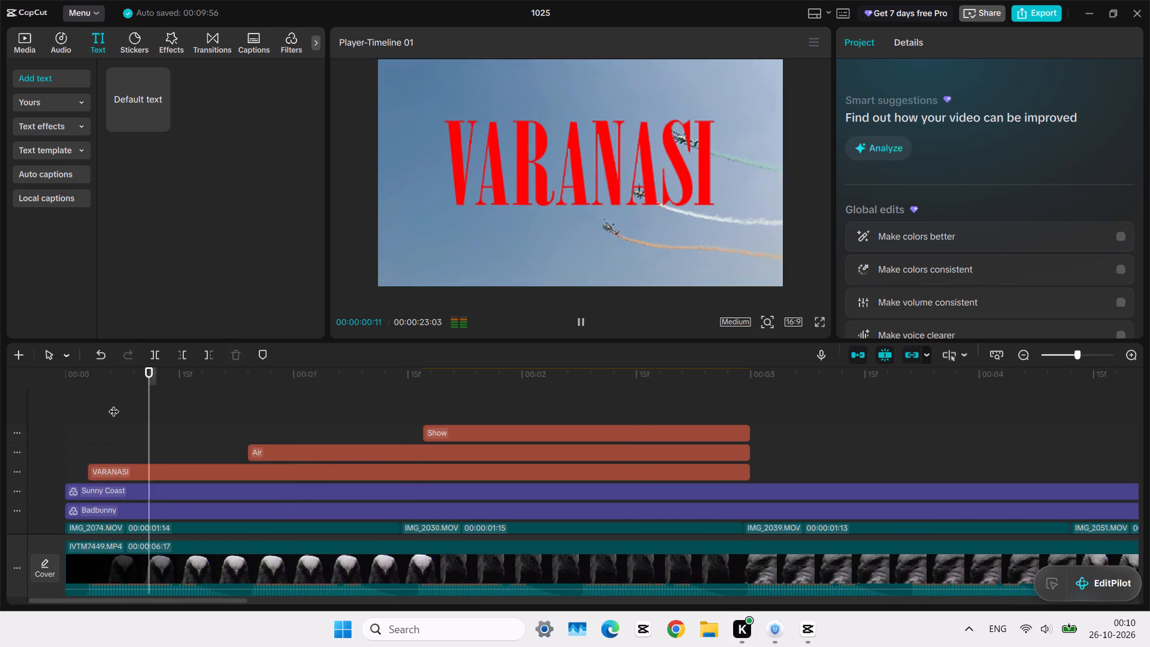
{"action": "key", "text": "space"}
{"action": "left_click", "coordinate": [243, 426]}
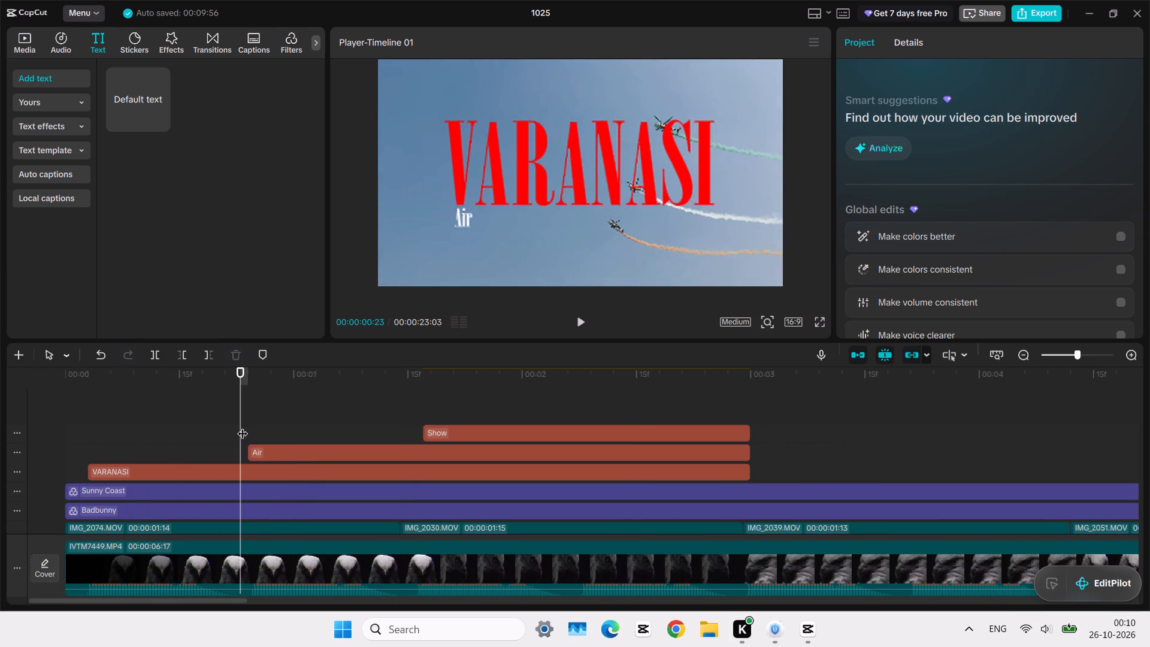
{"action": "left_click", "coordinate": [246, 426]}
{"action": "key", "text": "space"}
{"action": "key", "text": "space"}
{"action": "left_click", "coordinate": [246, 426]}
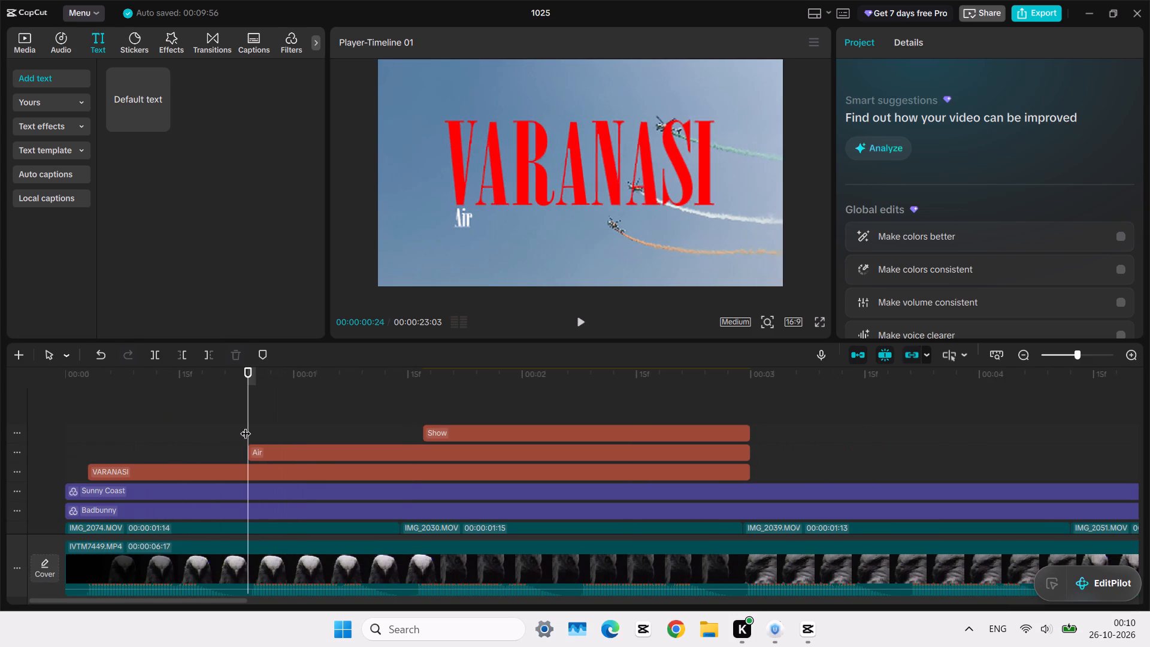
Play back the full title sequence from the start and the following clips to about six seconds to review the pacing.
{"action": "left_click", "coordinate": [232, 424]}
{"action": "left_click_drag", "start_coordinate": [232, 424], "coordinate": [0, 362]}
{"action": "key", "text": "space"}
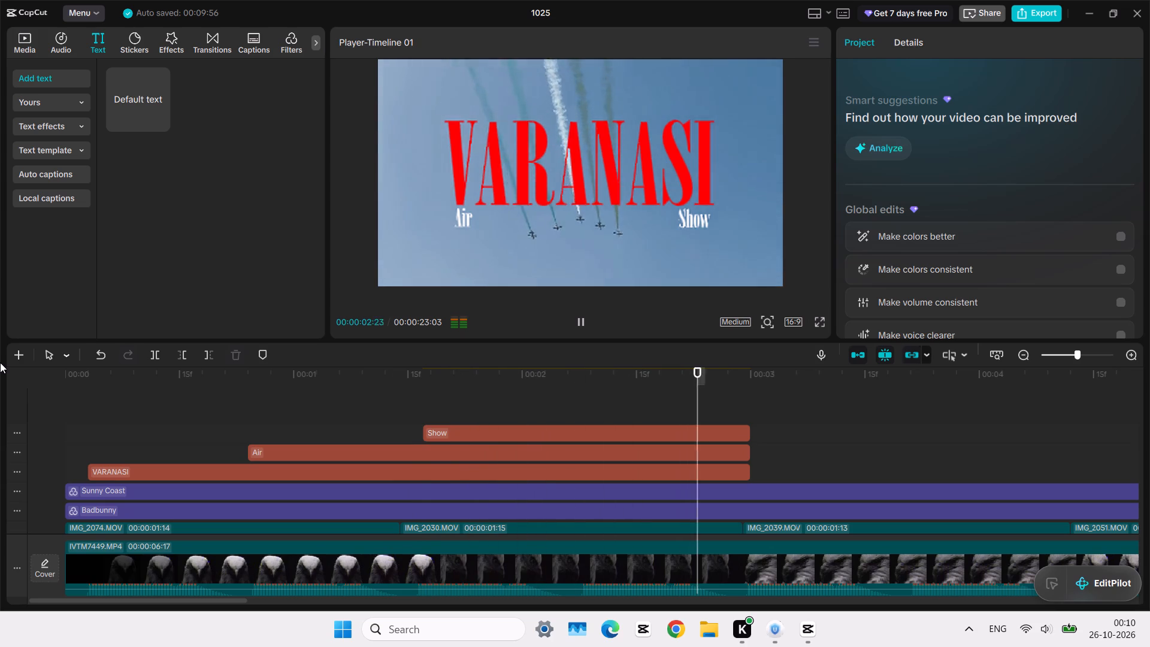
{"action": "key", "text": "space"}
{"action": "left_click", "coordinate": [453, 394]}
{"action": "key", "text": "space"}
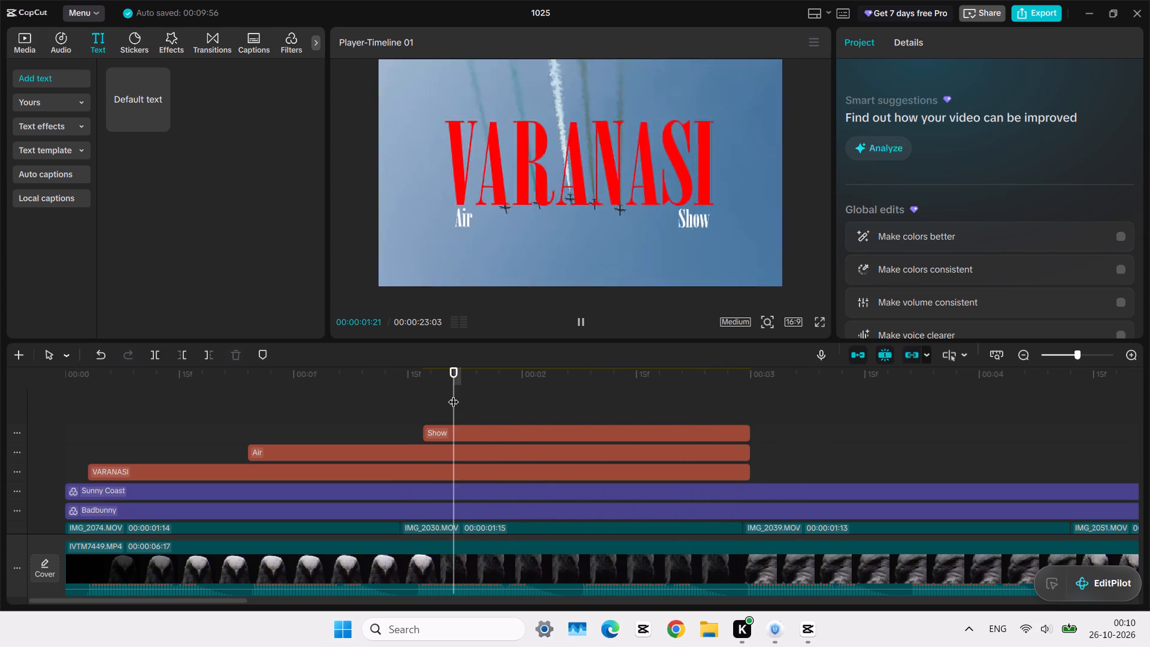
{"action": "key", "text": "space"}
{"action": "left_click", "coordinate": [453, 394]}
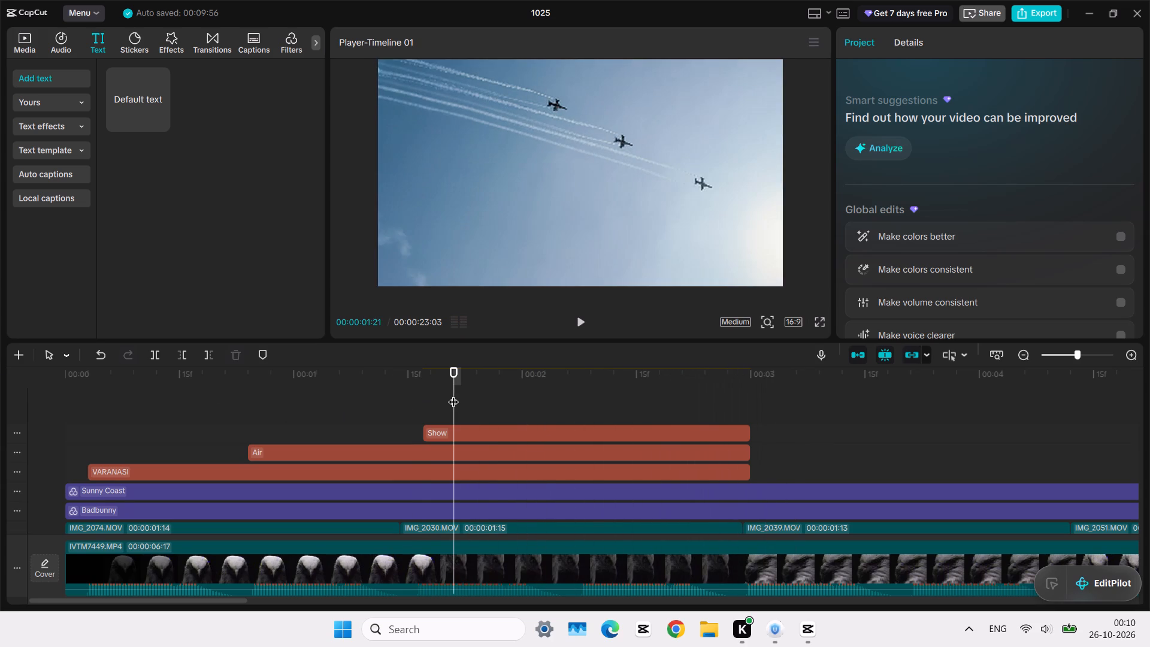
{"action": "scroll", "coordinate": [453, 394], "scroll_direction": "down", "scroll_amount": 1}
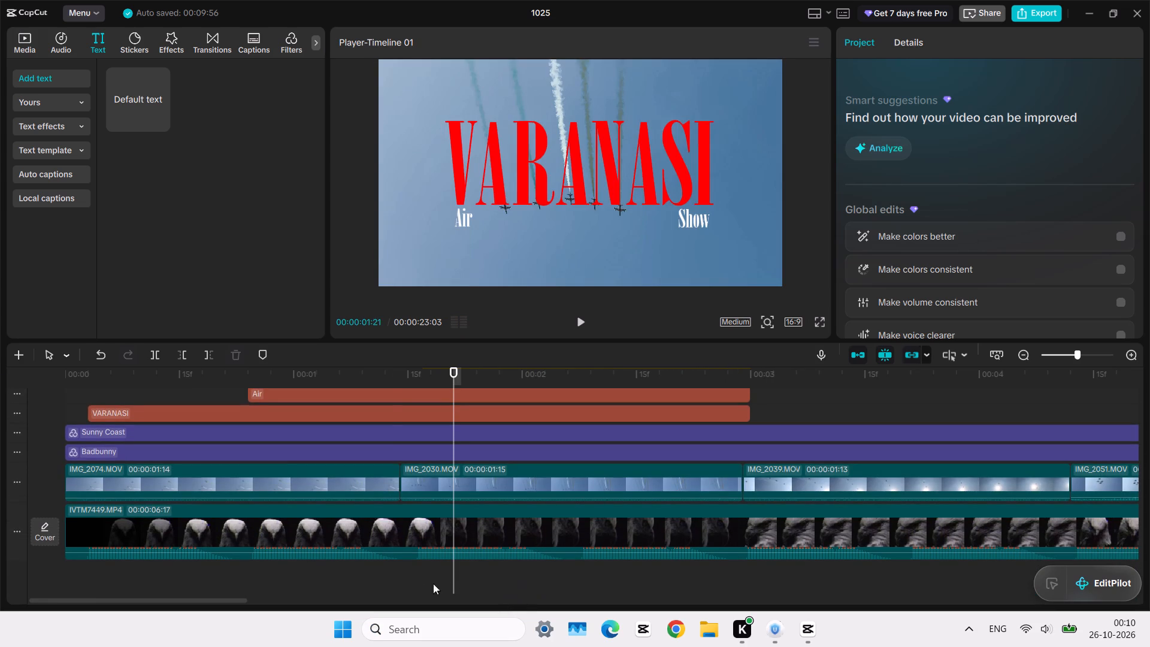
{"action": "left_click", "coordinate": [394, 574]}
{"action": "key", "text": "space"}
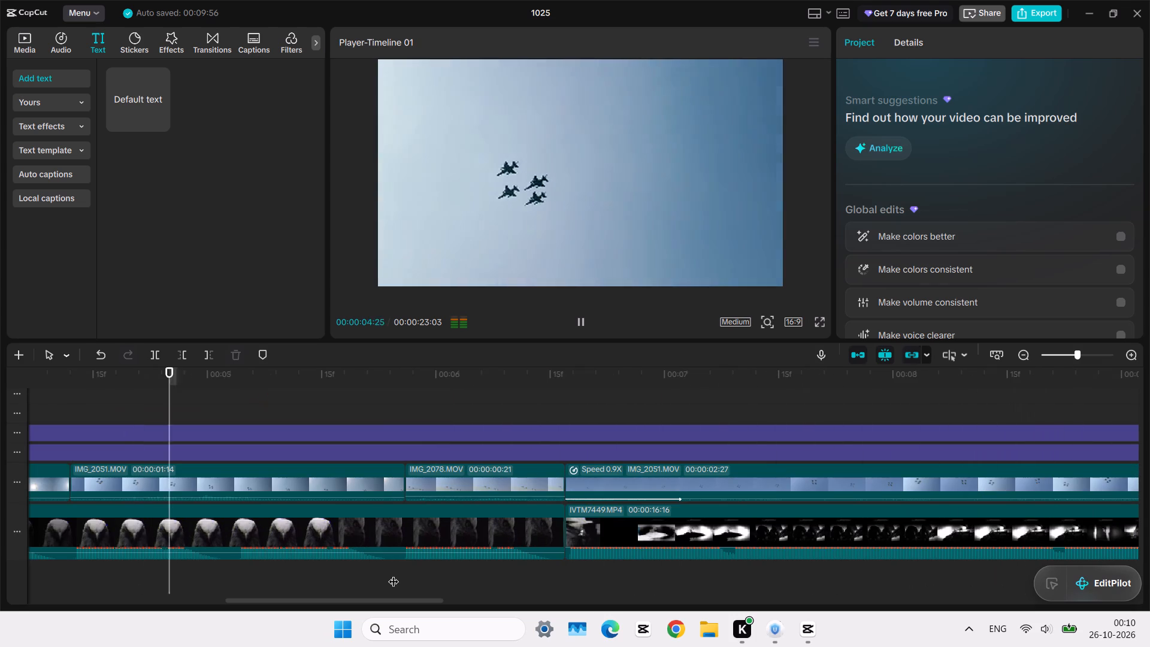
{"action": "left_click", "coordinate": [387, 403]}
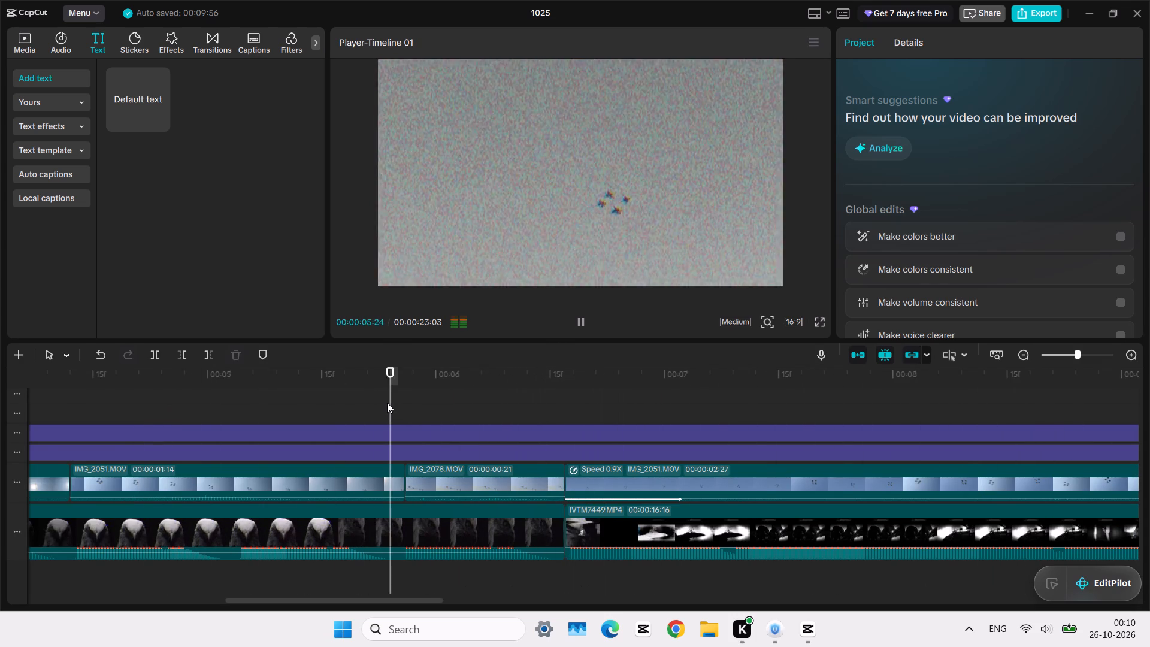
Add a default text clip on a new track above the Air title, starting at 00:00:00:00.
{"action": "left_click_drag", "start_coordinate": [387, 403], "coordinate": [0, 488]}
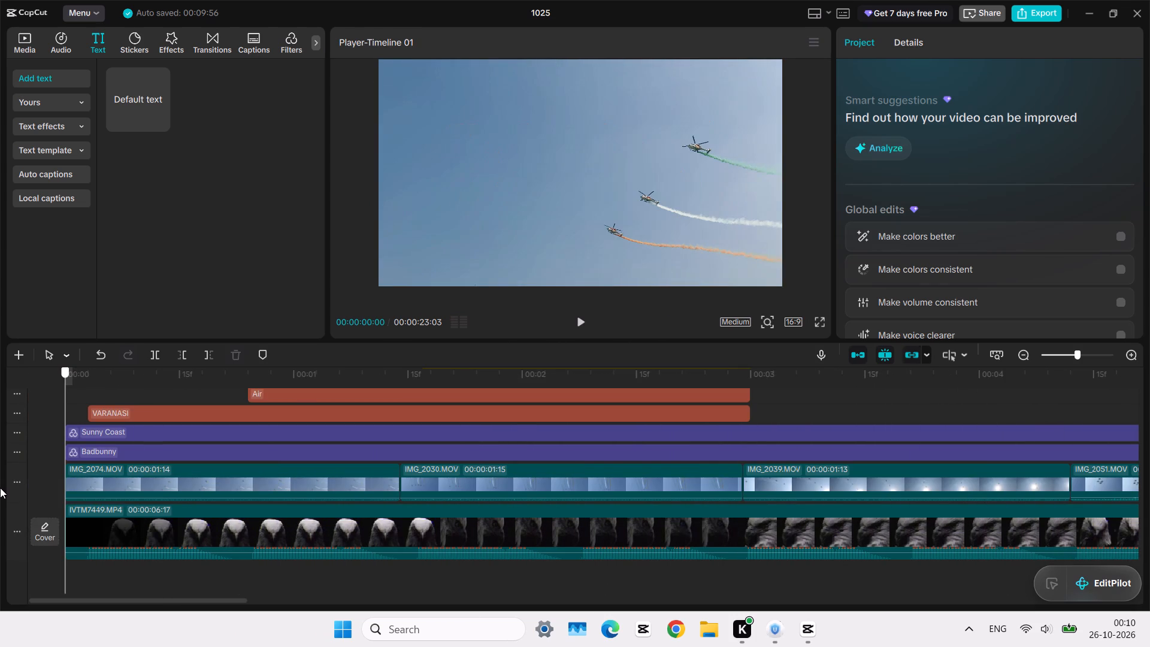
{"action": "left_click_drag", "start_coordinate": [0, 488], "coordinate": [0, 485]}
{"action": "left_click_drag", "start_coordinate": [139, 101], "coordinate": [104, 310]}
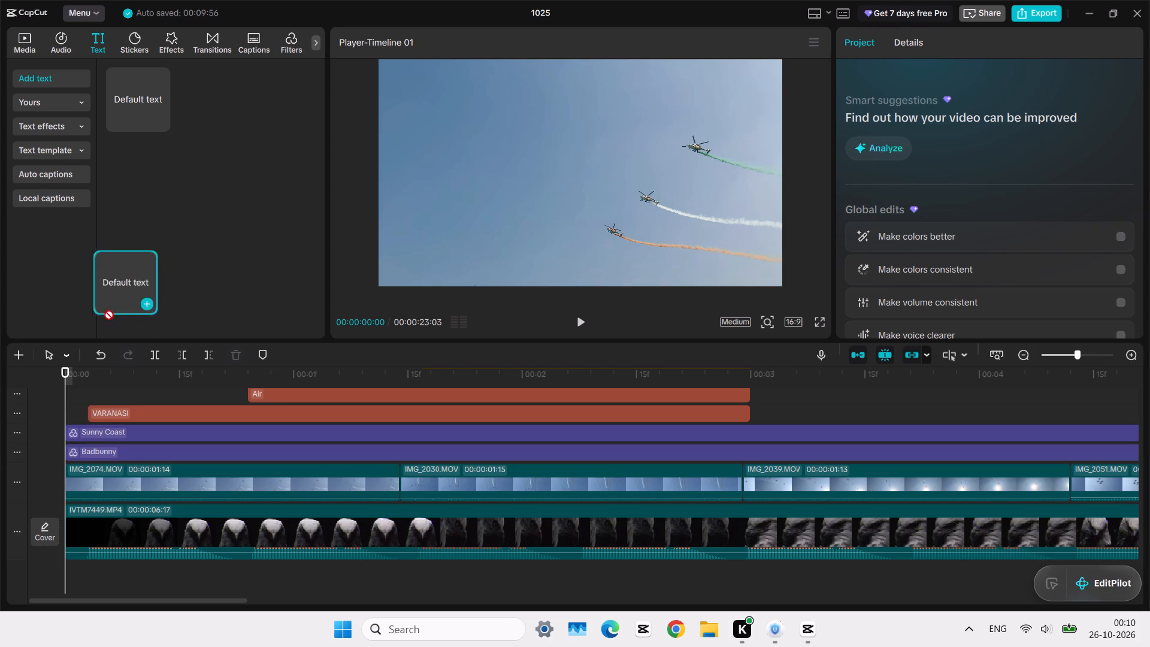
{"action": "left_click_drag", "start_coordinate": [104, 310], "coordinate": [60, 391]}
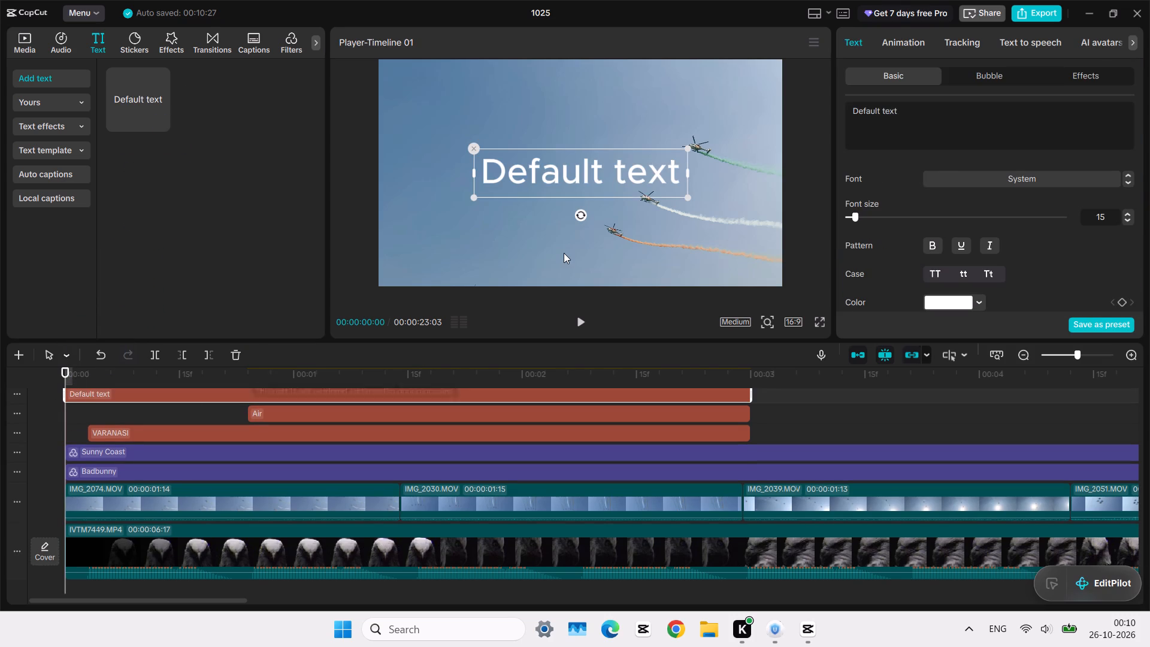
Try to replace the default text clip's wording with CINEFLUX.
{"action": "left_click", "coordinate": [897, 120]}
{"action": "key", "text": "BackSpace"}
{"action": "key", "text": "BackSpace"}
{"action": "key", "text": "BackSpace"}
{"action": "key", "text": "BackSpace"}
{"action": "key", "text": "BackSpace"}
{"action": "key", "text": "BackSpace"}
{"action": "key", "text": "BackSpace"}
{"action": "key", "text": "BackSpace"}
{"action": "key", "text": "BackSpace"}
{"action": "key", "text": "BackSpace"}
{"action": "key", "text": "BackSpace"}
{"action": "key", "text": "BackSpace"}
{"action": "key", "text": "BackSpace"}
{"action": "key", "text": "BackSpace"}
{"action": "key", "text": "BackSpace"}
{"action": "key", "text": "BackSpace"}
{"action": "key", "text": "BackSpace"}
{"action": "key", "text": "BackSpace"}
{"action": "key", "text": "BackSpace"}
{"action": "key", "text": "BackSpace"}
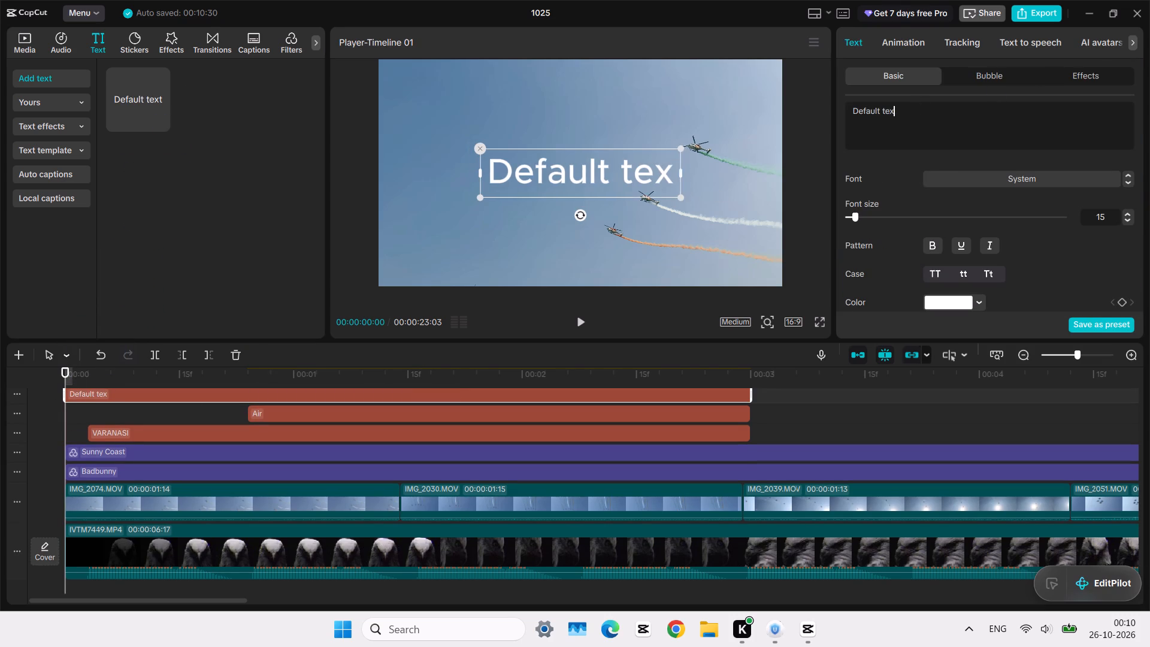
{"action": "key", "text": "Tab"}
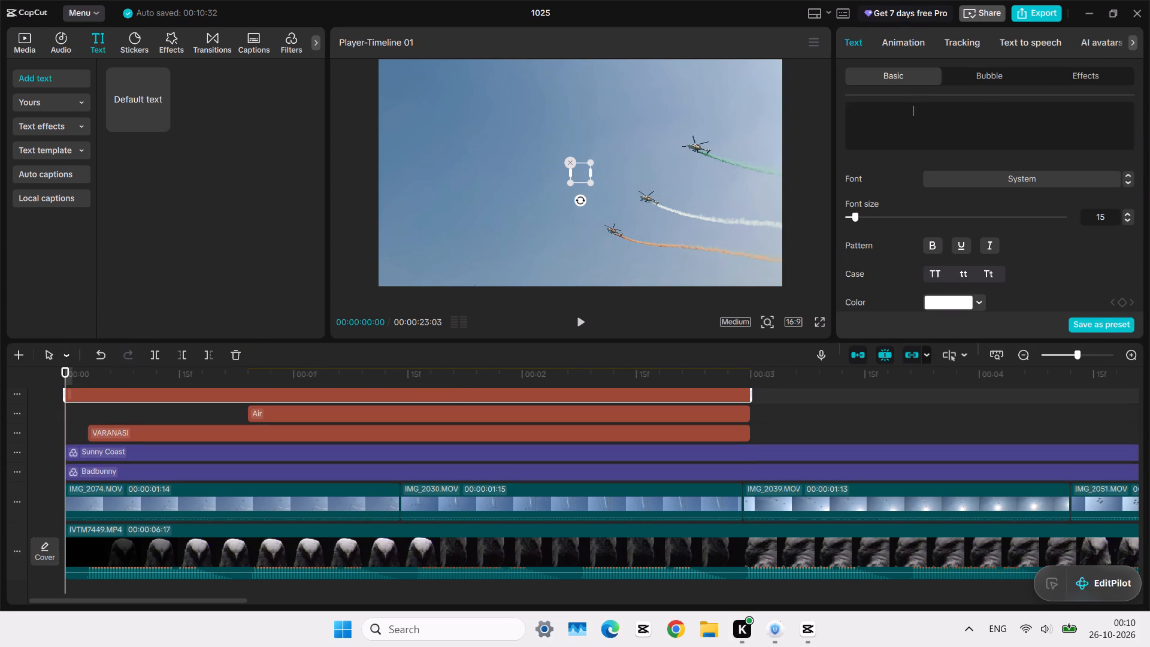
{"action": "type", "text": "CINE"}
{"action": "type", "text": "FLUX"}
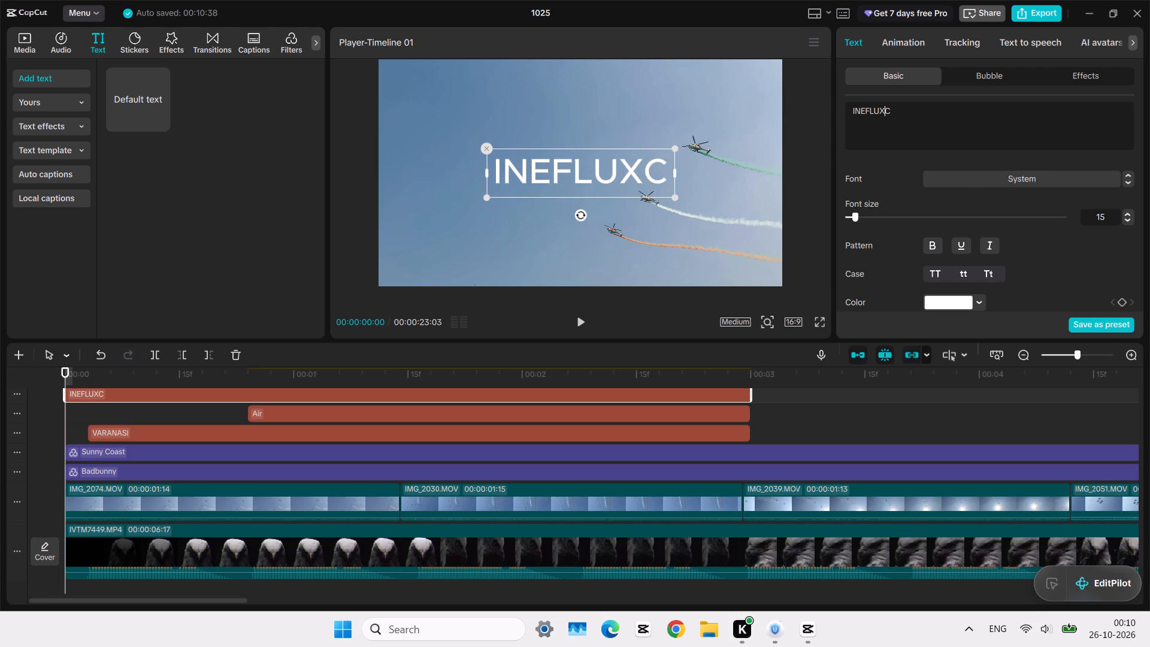
Clear the new text clip's wording and enter CINEFLUX.
{"action": "left_click", "coordinate": [905, 113]}
{"action": "key", "text": "BackSpace"}
{"action": "key", "text": "BackSpace"}
{"action": "key", "text": "BackSpace"}
{"action": "key", "text": "BackSpace"}
{"action": "key", "text": "BackSpace"}
{"action": "key", "text": "BackSpace"}
{"action": "key", "text": "BackSpace"}
{"action": "key", "text": "BackSpace"}
{"action": "key", "text": "BackSpace"}
{"action": "key", "text": "BackSpace"}
{"action": "key", "text": "BackSpace"}
{"action": "key", "text": "BackSpace"}
{"action": "key", "text": "BackSpace"}
{"action": "key", "text": "BackSpace"}
{"action": "key", "text": "BackSpace"}
{"action": "key", "text": "BackSpace"}
{"action": "key", "text": "BackSpace"}
{"action": "key", "text": "BackSpace"}
{"action": "key", "text": "BackSpace"}
{"action": "key", "text": "BackSpace"}
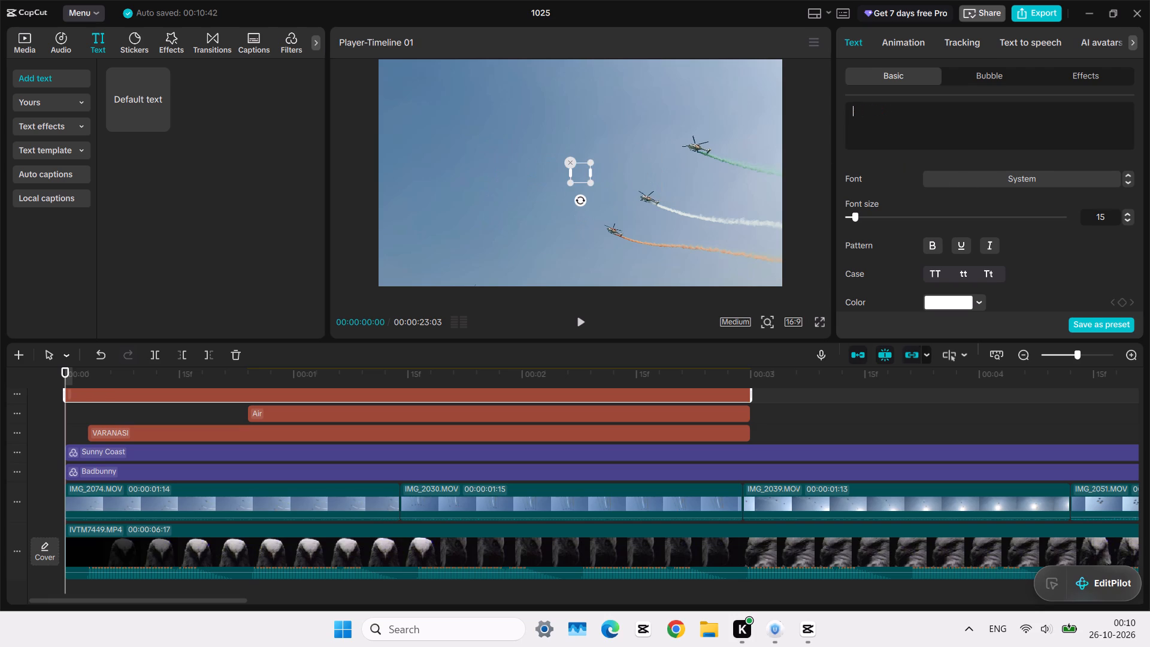
{"action": "type", "text": "CINE"}
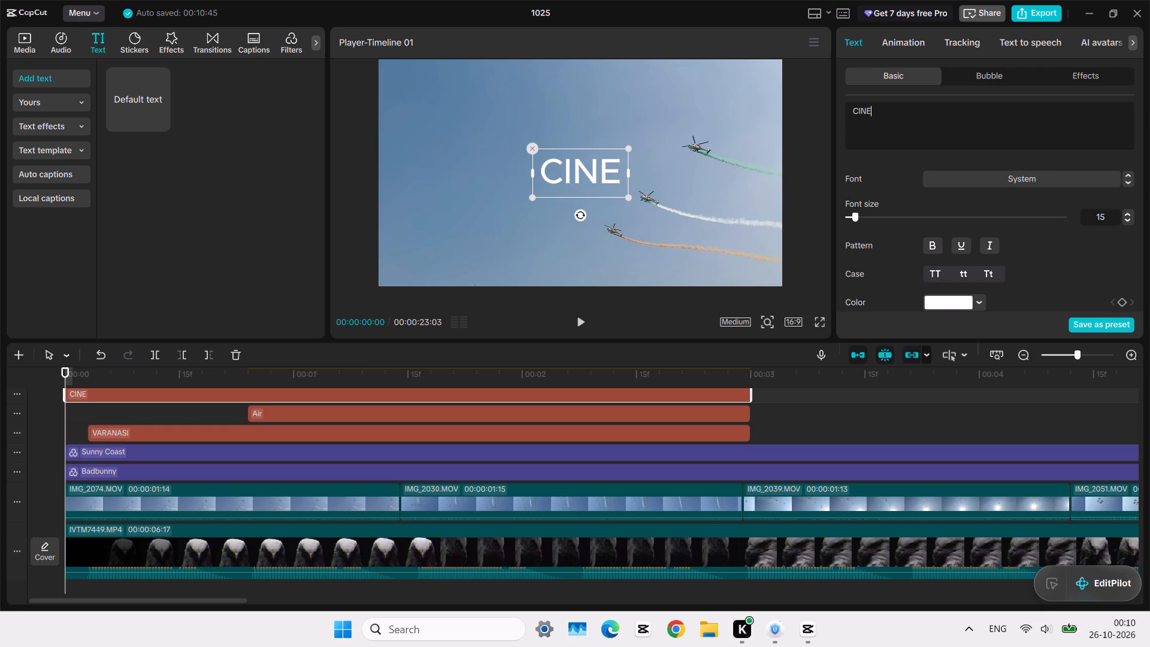
{"action": "type", "text": "FLUX"}
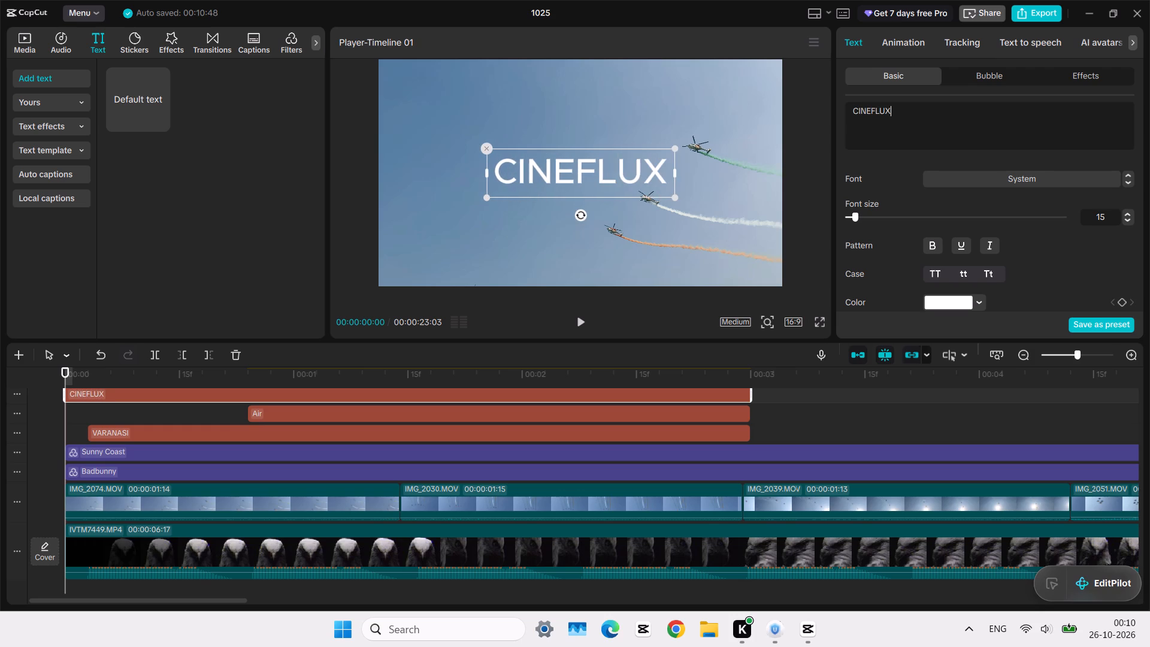
Set the CINEFLUX text's font to BebasNeue.
{"action": "left_click", "coordinate": [1027, 179]}
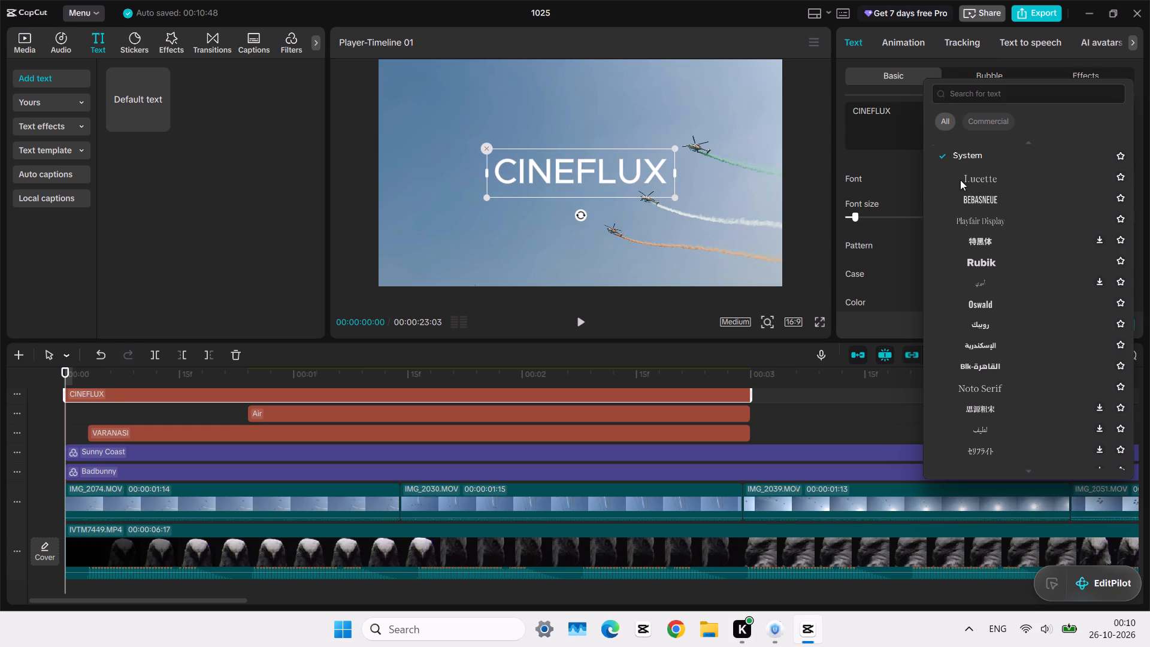
{"action": "left_click", "coordinate": [970, 193]}
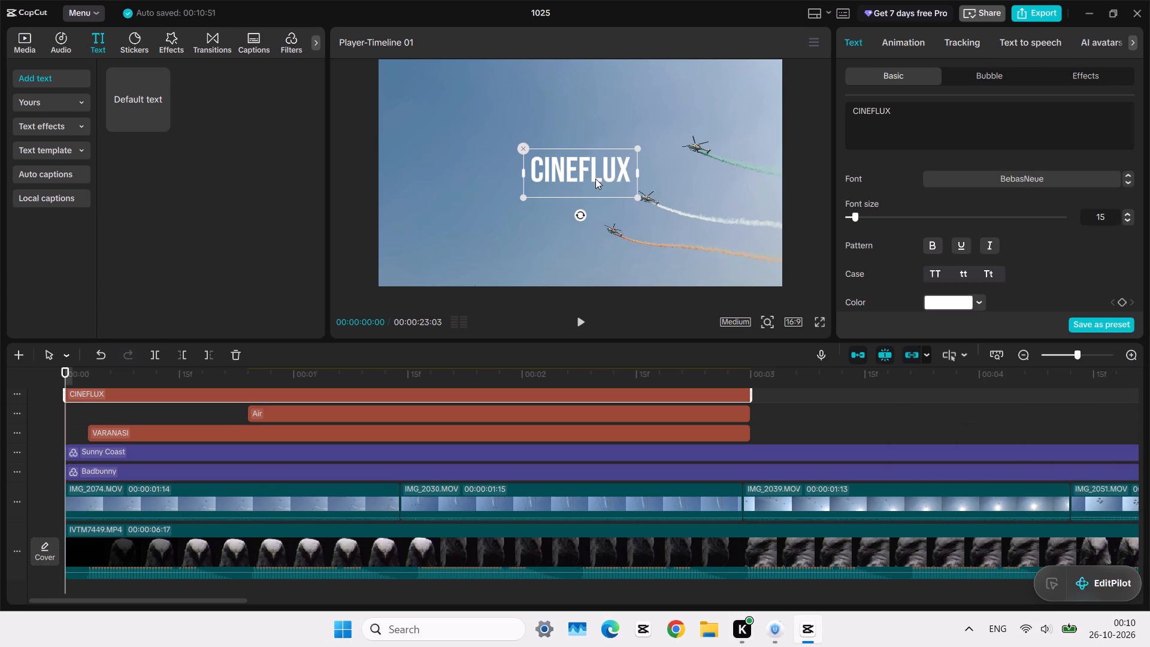
Shrink the CINEFLUX text to a small watermark and centre it horizontally near the bottom edge of the frame, below the VARANASI title.
{"action": "left_click_drag", "start_coordinate": [601, 183], "coordinate": [597, 229]}
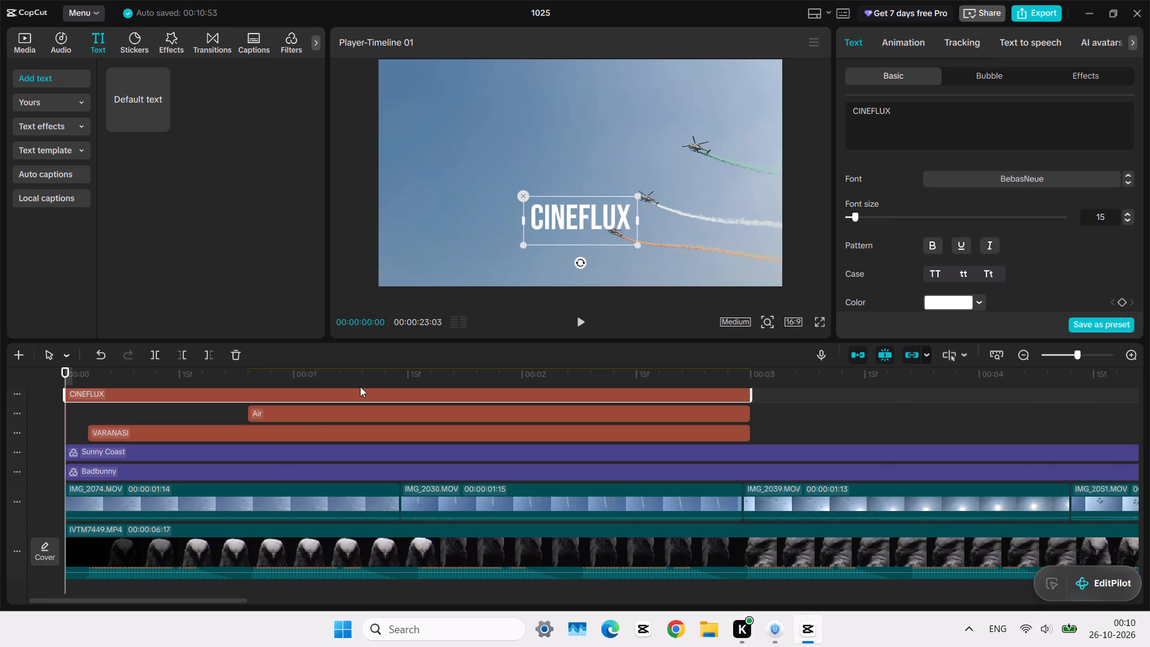
{"action": "left_click", "coordinate": [362, 385]}
{"action": "left_click_drag", "start_coordinate": [632, 249], "coordinate": [597, 237]}
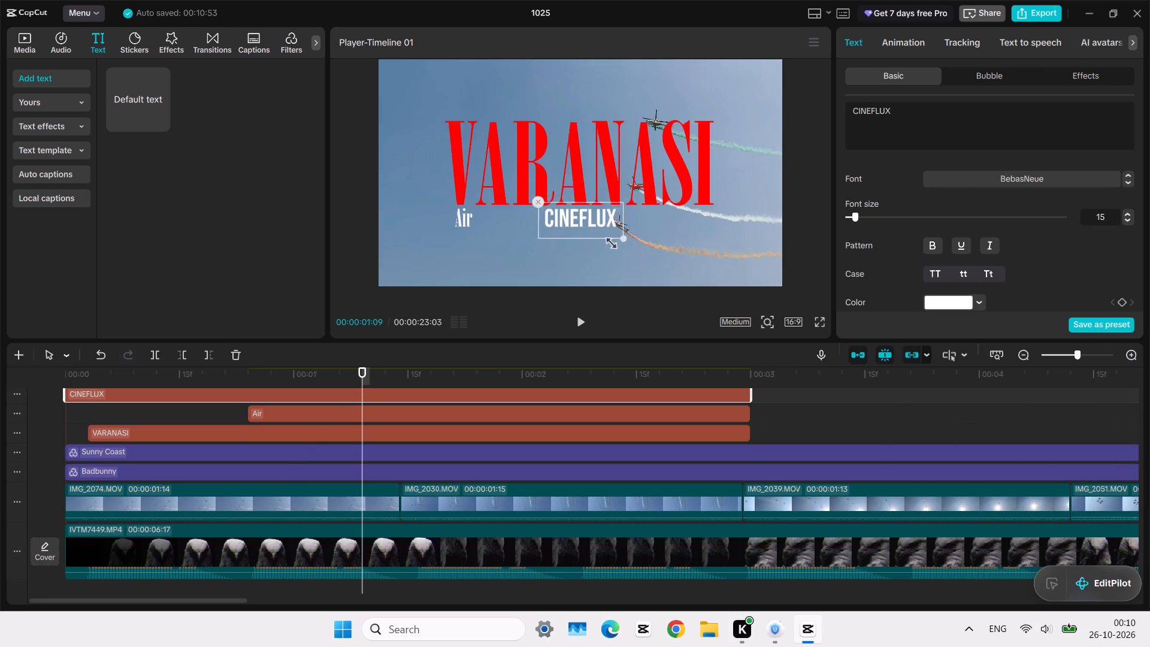
{"action": "left_click_drag", "start_coordinate": [597, 237], "coordinate": [575, 229]}
{"action": "left_click_drag", "start_coordinate": [571, 220], "coordinate": [571, 255]}
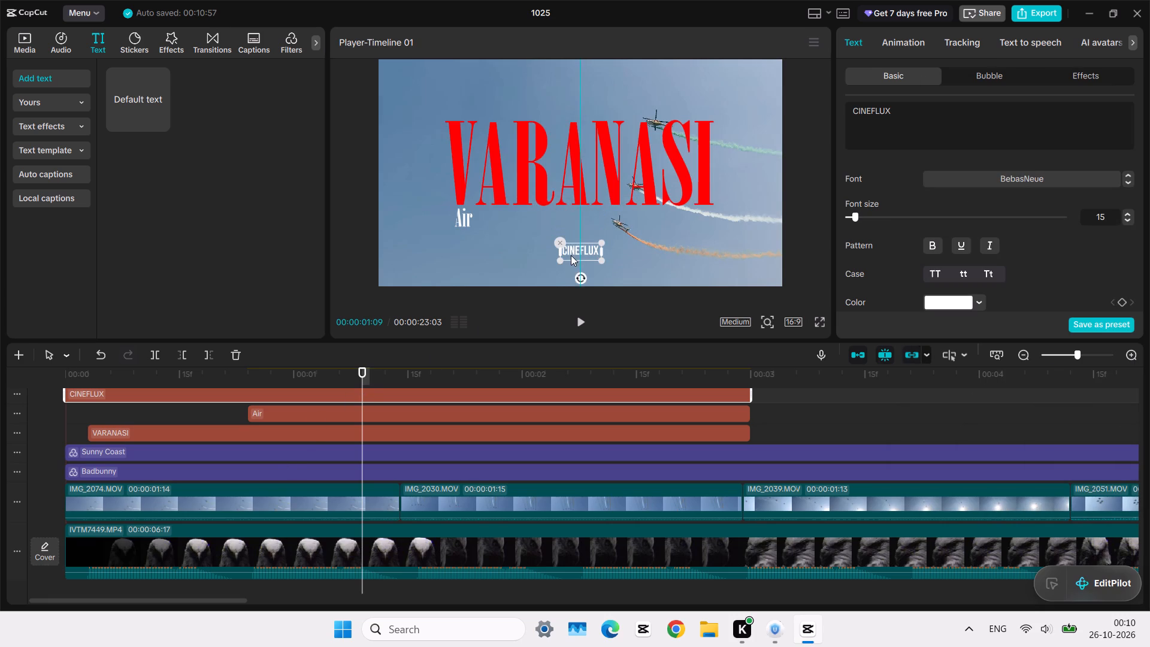
{"action": "left_click_drag", "start_coordinate": [571, 255], "coordinate": [572, 261]}
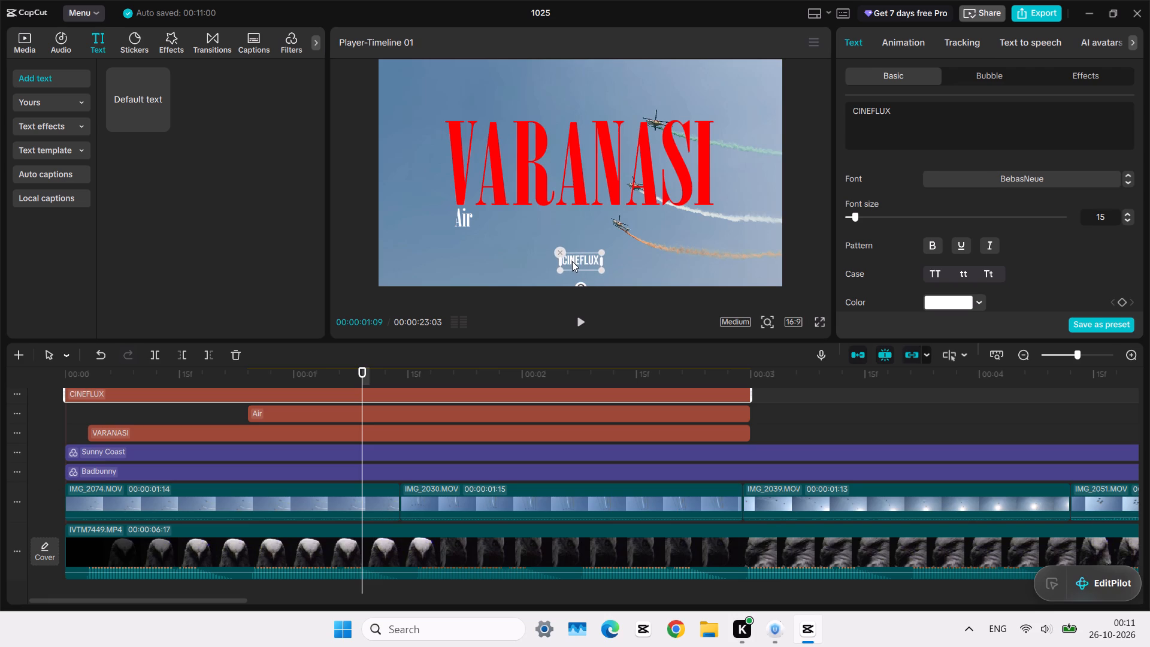
Lower the CINEFLUX text's blend opacity to 18%.
{"action": "scroll", "coordinate": [927, 245], "scroll_direction": "down", "scroll_amount": 3}
{"action": "scroll", "coordinate": [895, 208], "scroll_direction": "up", "scroll_amount": 1}
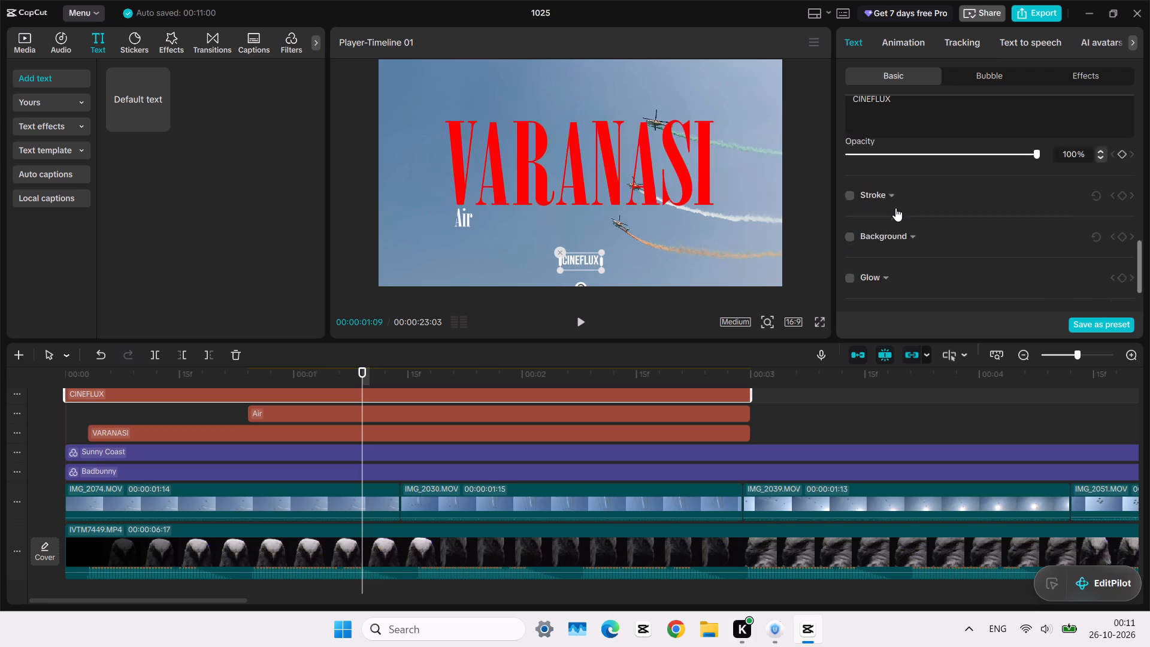
{"action": "scroll", "coordinate": [895, 208], "scroll_direction": "up", "scroll_amount": 1}
{"action": "left_click", "coordinate": [916, 244]}
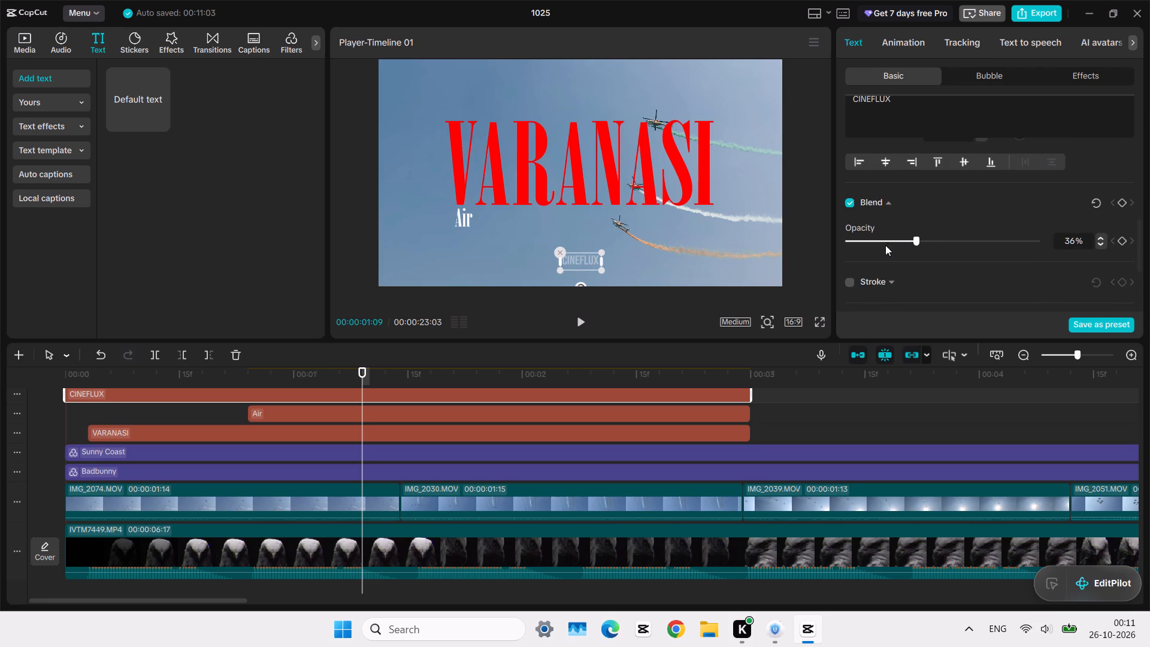
{"action": "left_click", "coordinate": [883, 246]}
Make the CINEFLUX watermark slightly smaller and move it a little closer to the bottom edge of the frame.
{"action": "left_click_drag", "start_coordinate": [600, 273], "coordinate": [605, 278]}
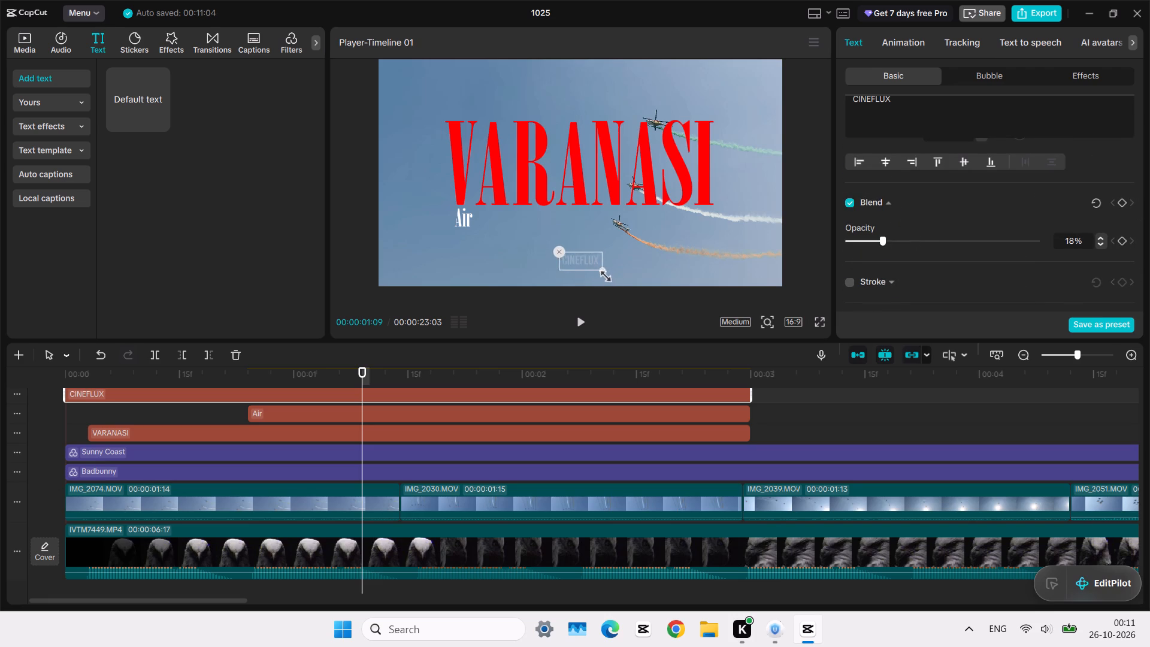
{"action": "left_click_drag", "start_coordinate": [605, 278], "coordinate": [547, 310]}
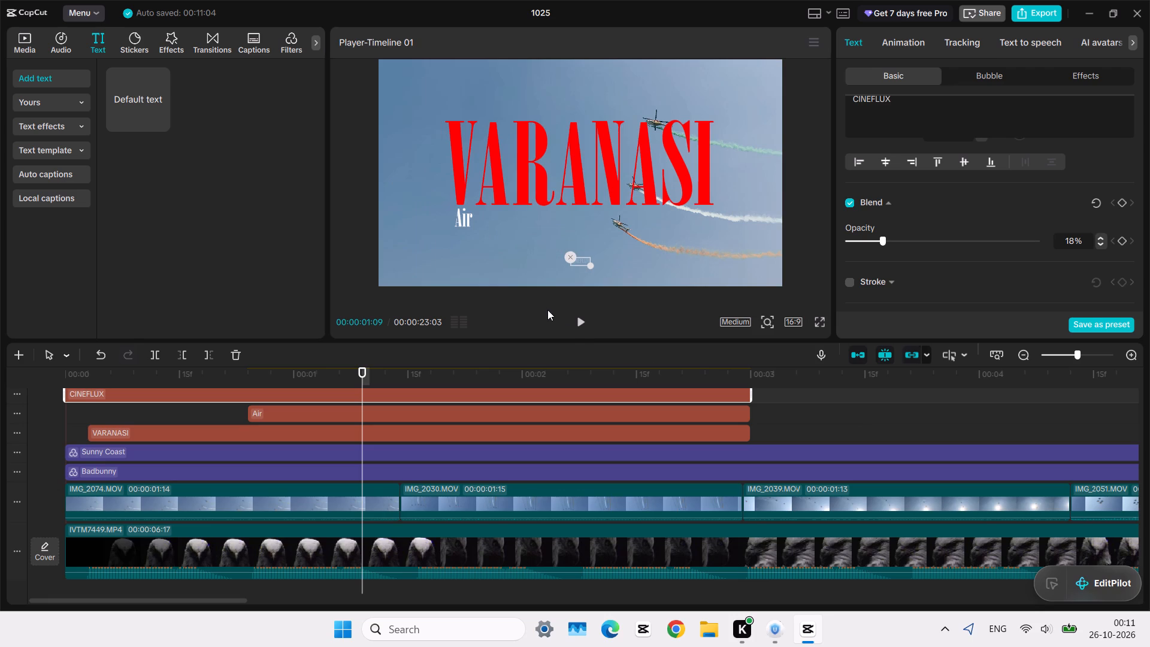
{"action": "left_click_drag", "start_coordinate": [547, 310], "coordinate": [567, 315]}
{"action": "left_click_drag", "start_coordinate": [577, 261], "coordinate": [579, 268]}
Check where the title clips end, and play the video full-screen from the start to review the titles and watermark.
{"action": "left_click", "coordinate": [469, 352]}
{"action": "left_click", "coordinate": [468, 378]}
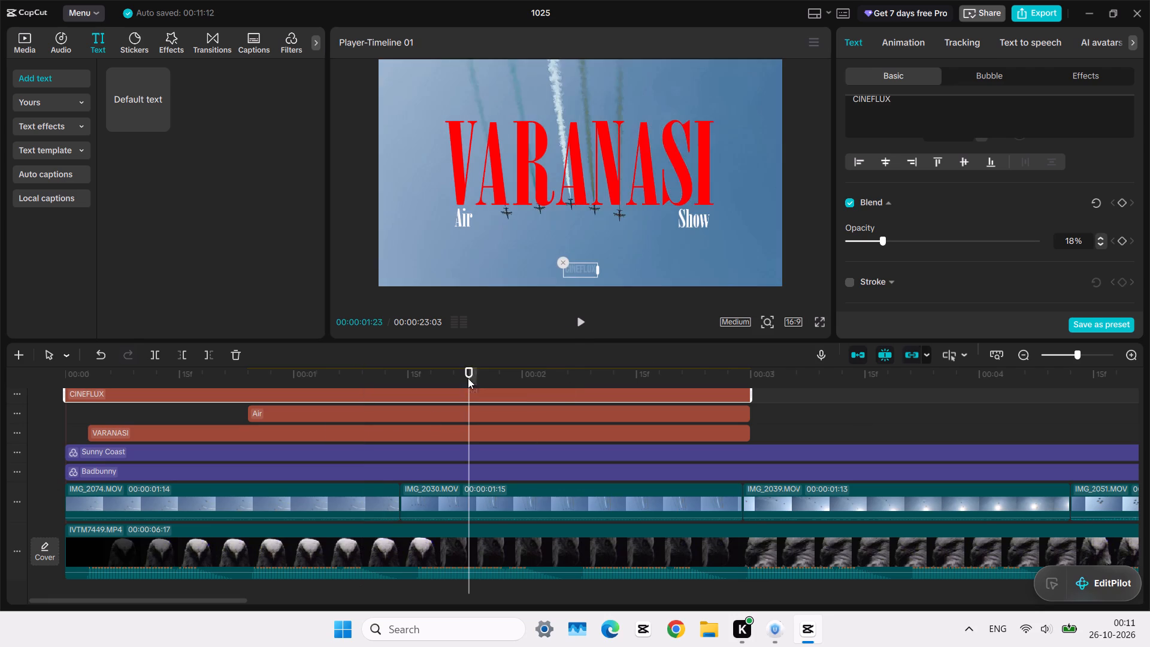
{"action": "left_click_drag", "start_coordinate": [468, 378], "coordinate": [0, 407]}
{"action": "left_click", "coordinate": [800, 397]}
{"action": "left_click", "coordinate": [752, 395]}
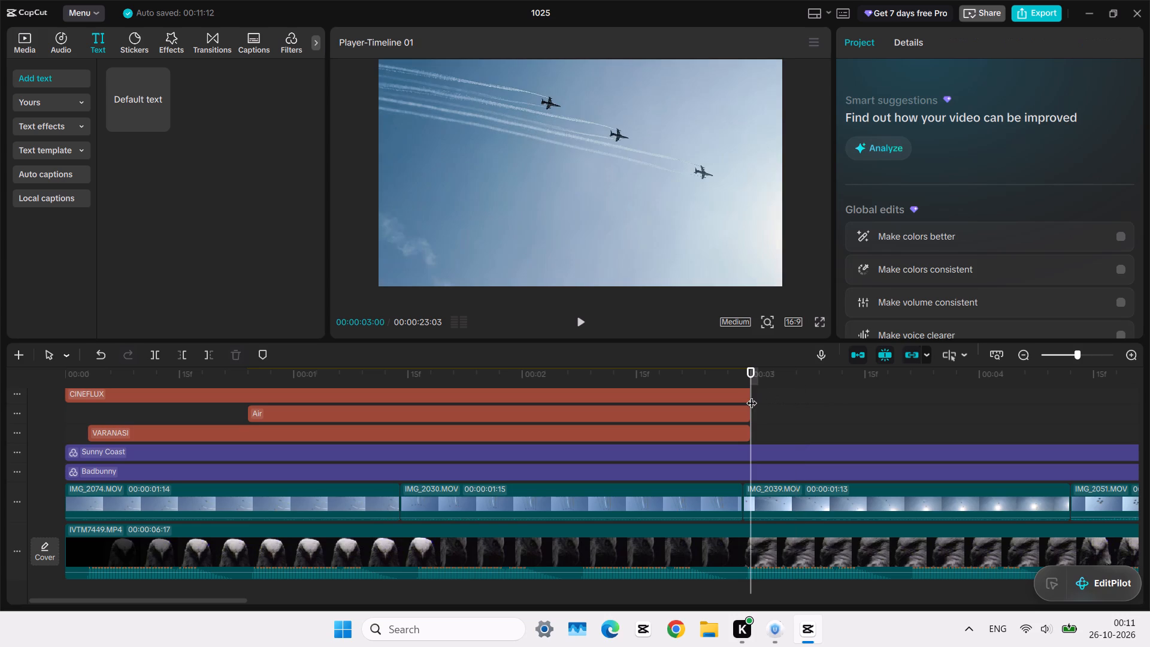
{"action": "left_click", "coordinate": [749, 385]}
{"action": "left_click_drag", "start_coordinate": [749, 385], "coordinate": [0, 348]}
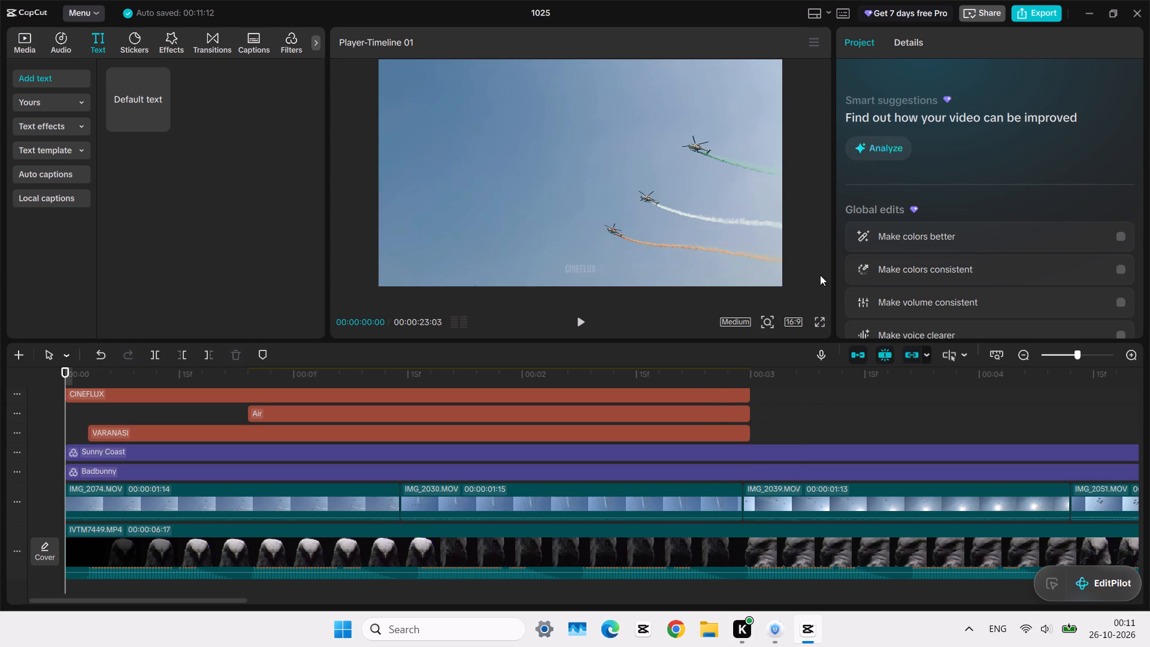
{"action": "left_click", "coordinate": [825, 322]}
{"action": "key", "text": "space"}
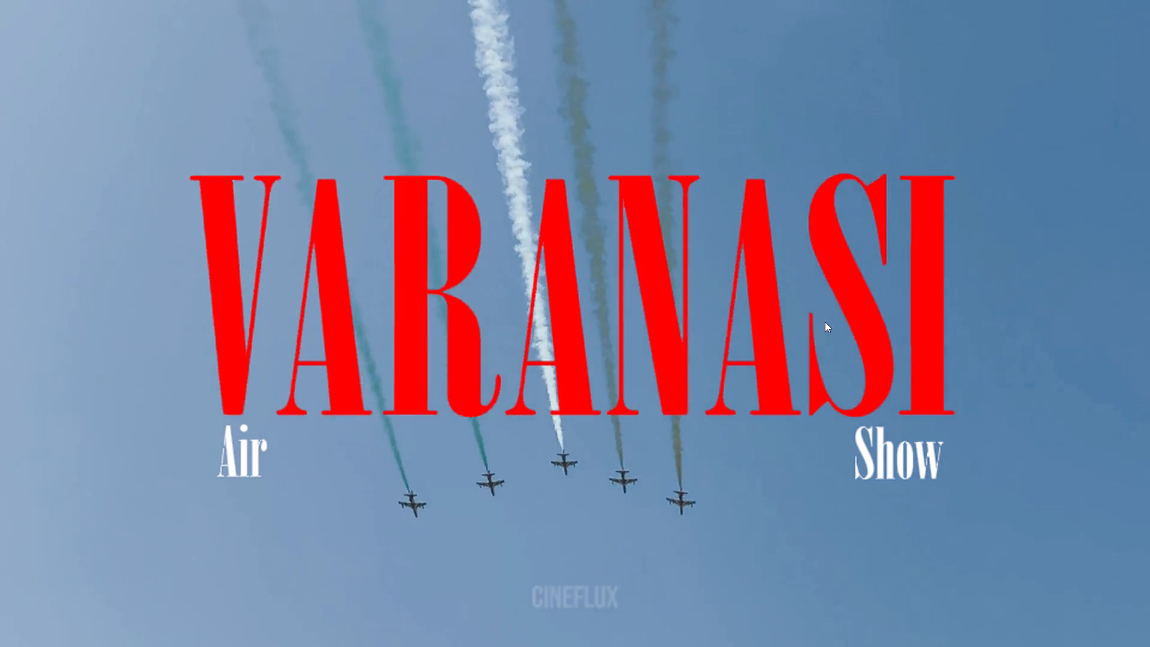
{"action": "key", "text": "space"}
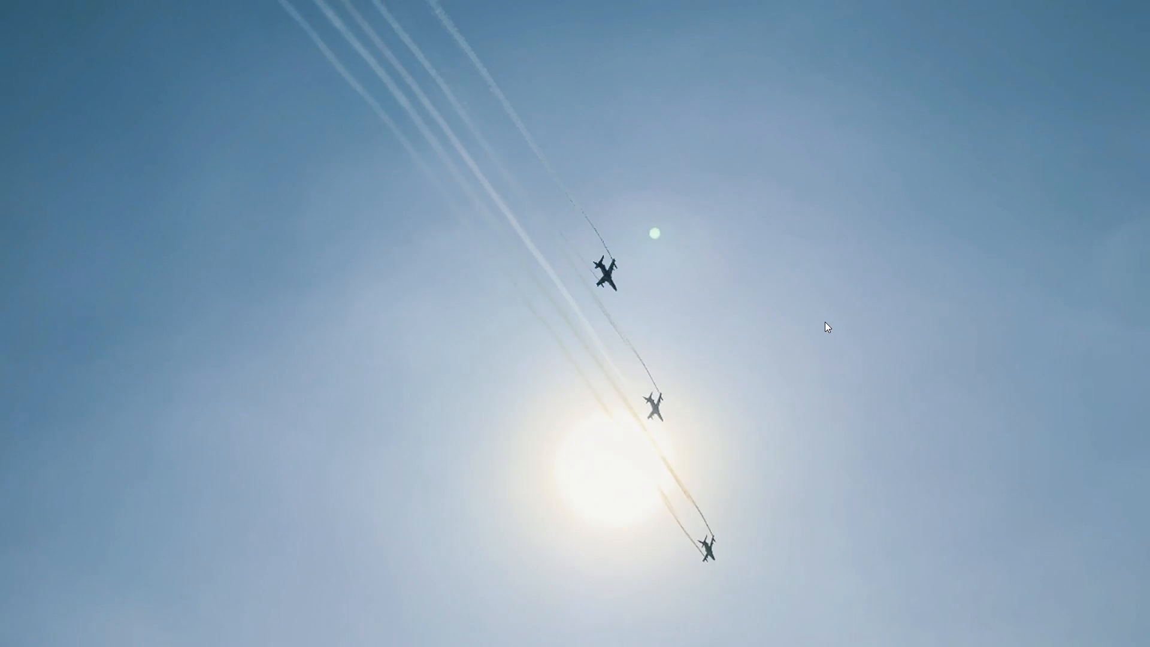
{"action": "key", "text": "space"}
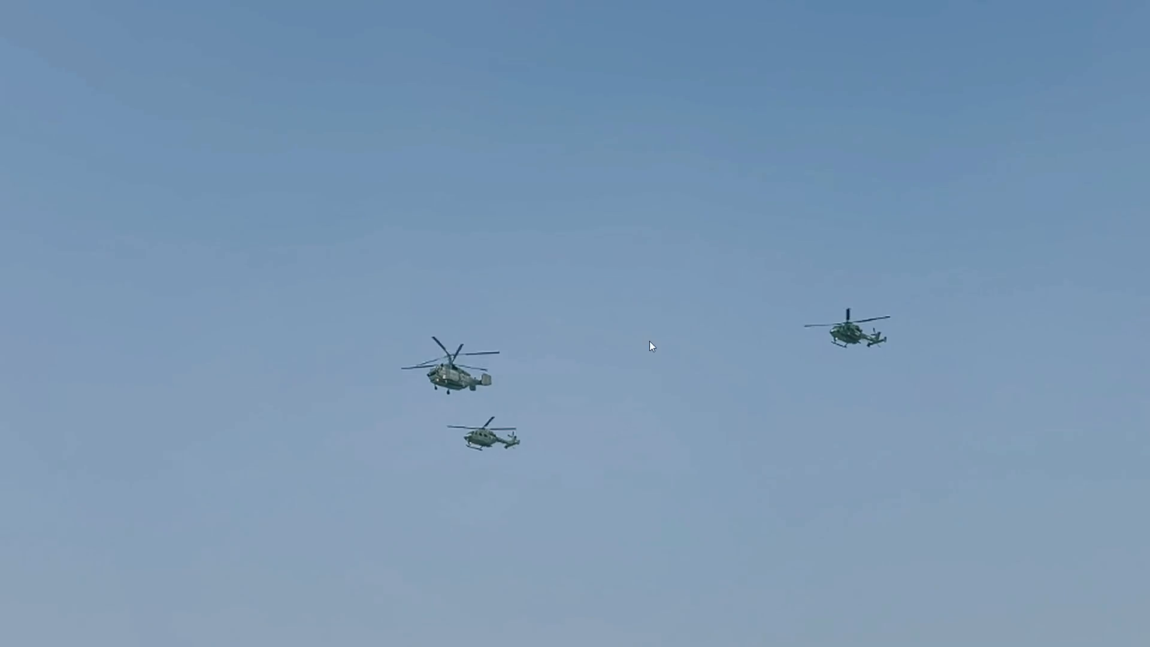
{"action": "left_click", "coordinate": [649, 380]}
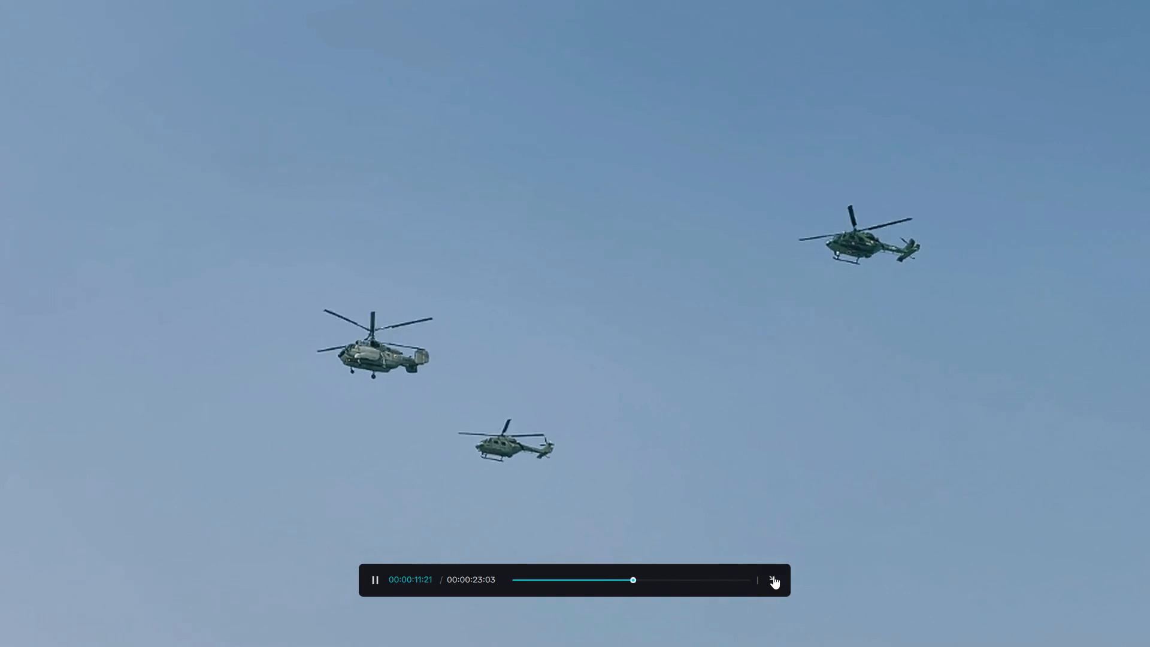
{"action": "left_click", "coordinate": [774, 576]}
Show the whole edit on the timeline and replay the opening from the start, including the part after the titles.
{"action": "left_click", "coordinate": [593, 416]}
{"action": "scroll", "coordinate": [593, 416], "scroll_direction": "down", "scroll_amount": 17, "text": "ctrl"}
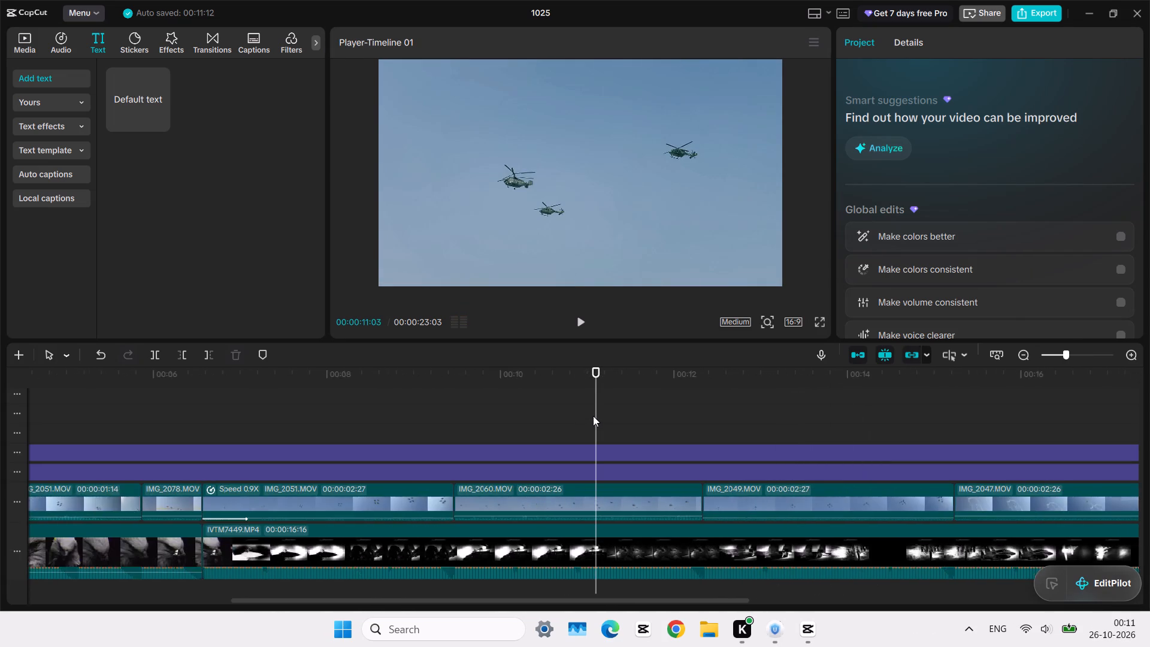
{"action": "scroll", "coordinate": [593, 416], "scroll_direction": "down", "scroll_amount": 16, "text": "ctrl"}
{"action": "left_click", "coordinate": [564, 391]}
{"action": "left_click_drag", "start_coordinate": [564, 391], "coordinate": [0, 395]}
{"action": "key", "text": "space"}
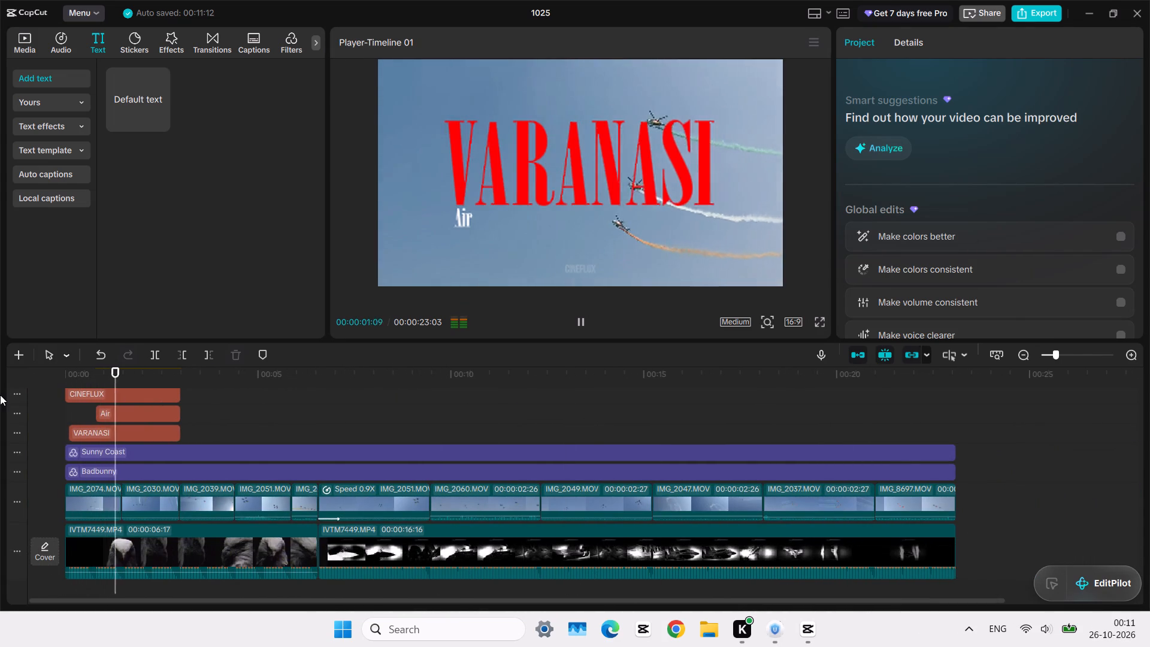
{"action": "left_click", "coordinate": [215, 409]}
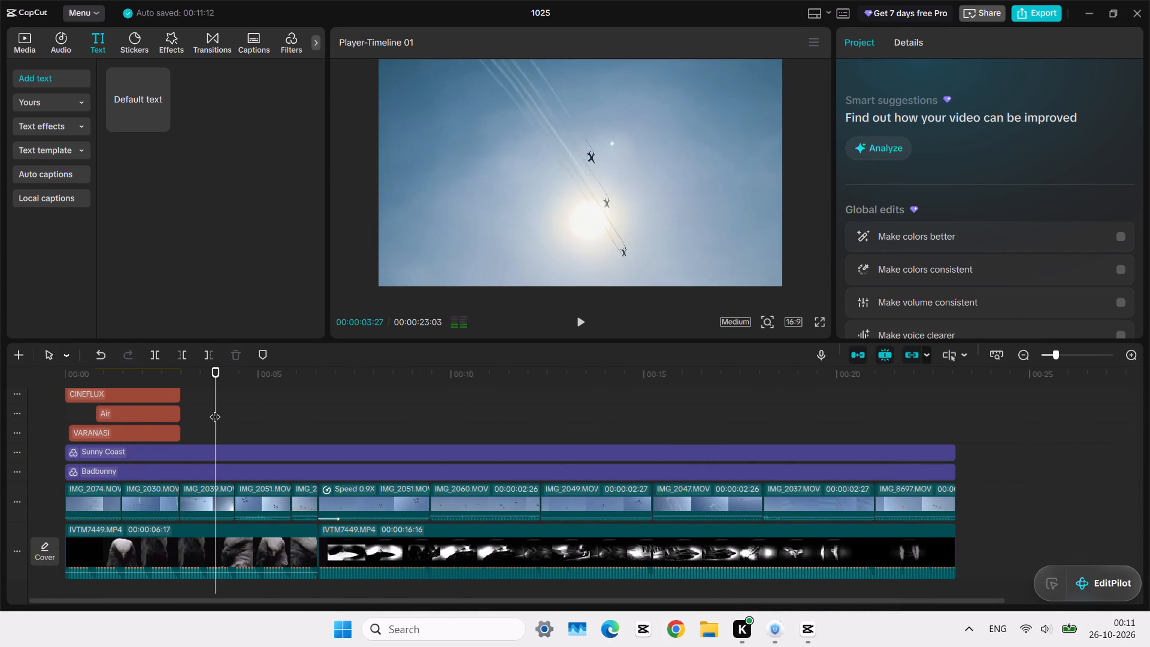
{"action": "key", "text": "space"}
{"action": "key", "text": "space"}
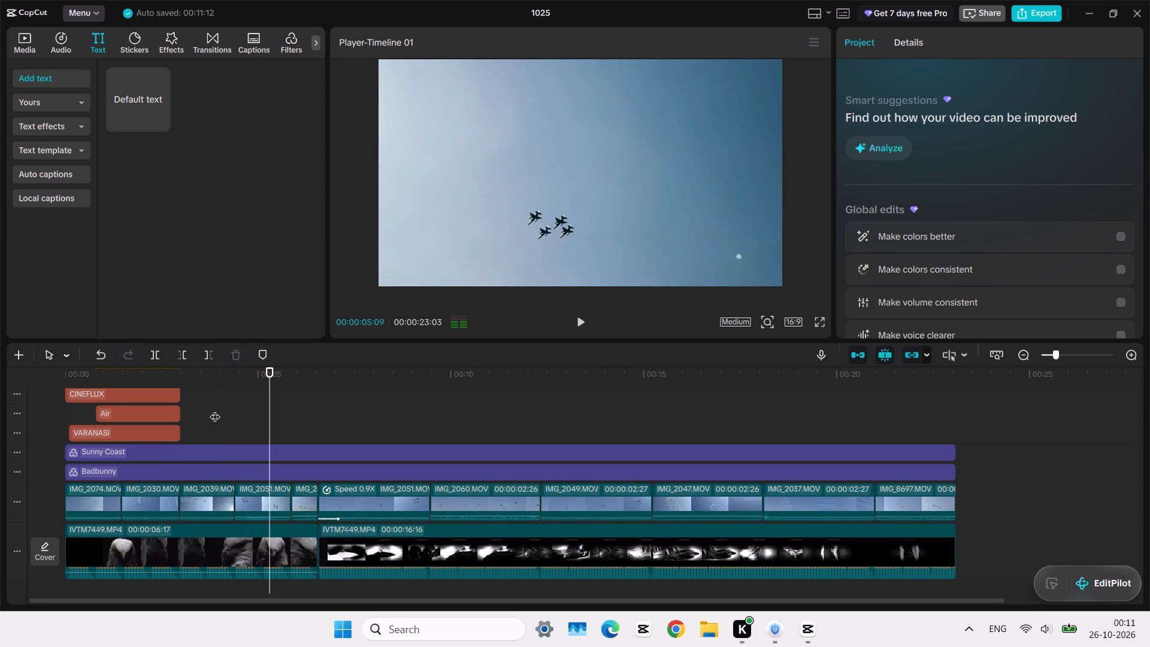
Open the export settings and name the exported video AIR SHOE 25.
{"action": "left_click", "coordinate": [1052, 12]}
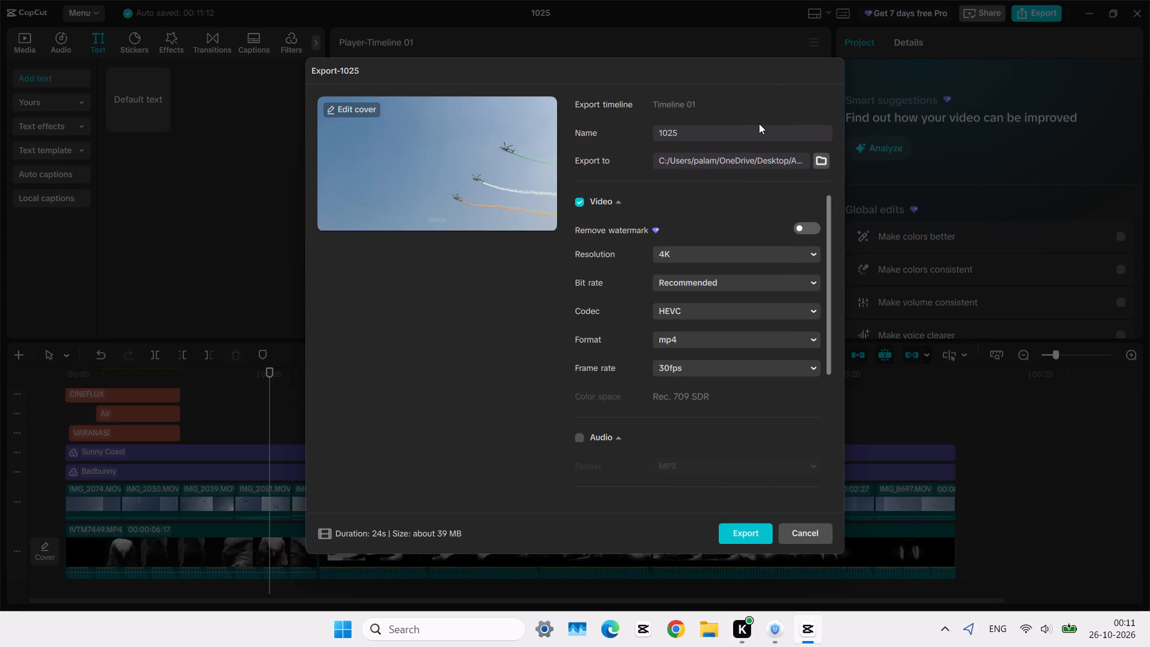
{"action": "left_click", "coordinate": [759, 123]}
{"action": "left_click", "coordinate": [755, 131]}
{"action": "key", "text": "BackSpace"}
{"action": "key", "text": "BackSpace"}
{"action": "key", "text": "BackSpace"}
{"action": "key", "text": "BackSpace"}
{"action": "type", "text": "AIR SHOE"}
{"action": "key", "text": "space"}
{"action": "type", "text": "25"}
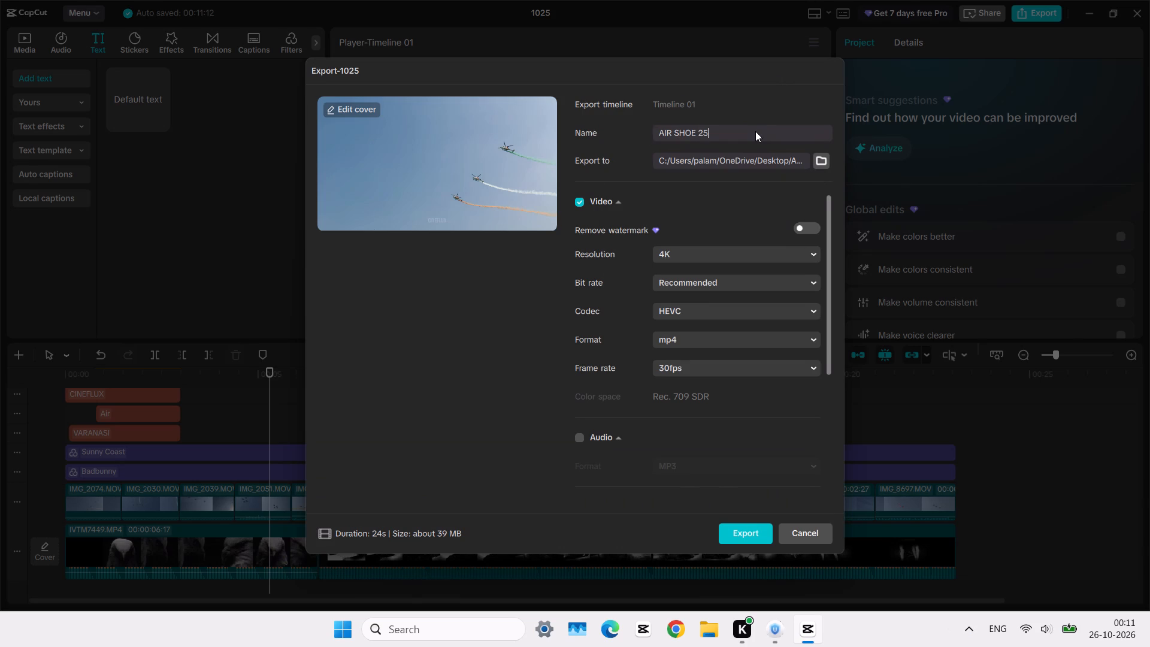
Set the export destination to the AIR SHOW folder inside Atul Creatives on the Desktop.
{"action": "left_click", "coordinate": [818, 168]}
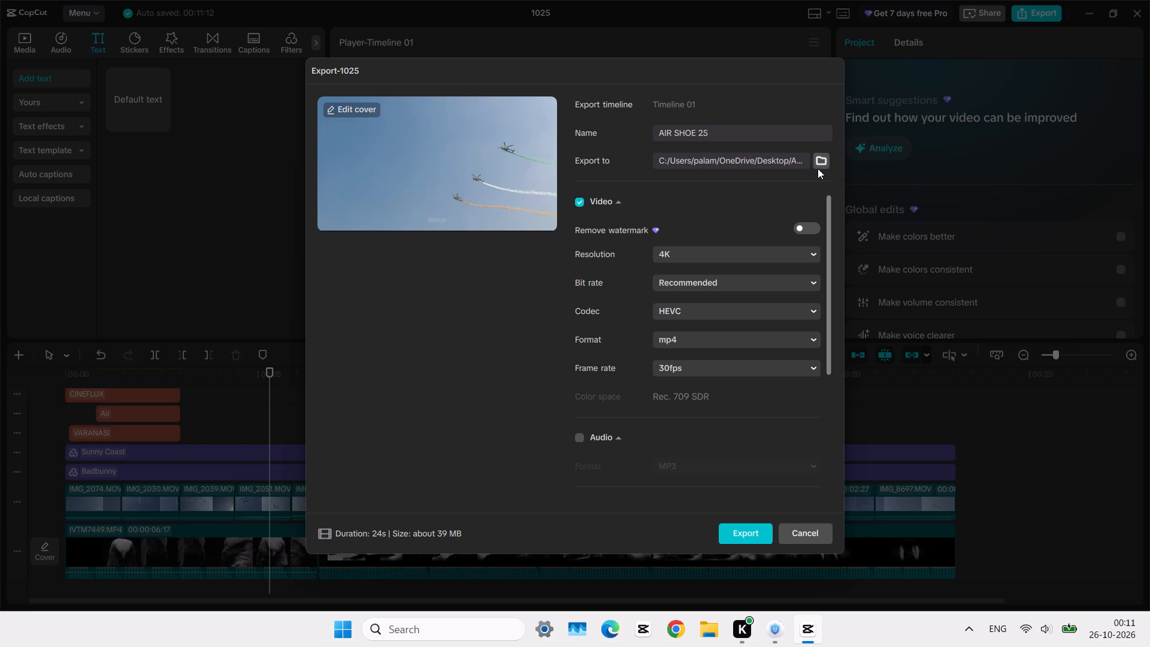
{"action": "left_click", "coordinate": [819, 165]}
{"action": "left_click", "coordinate": [819, 165]}
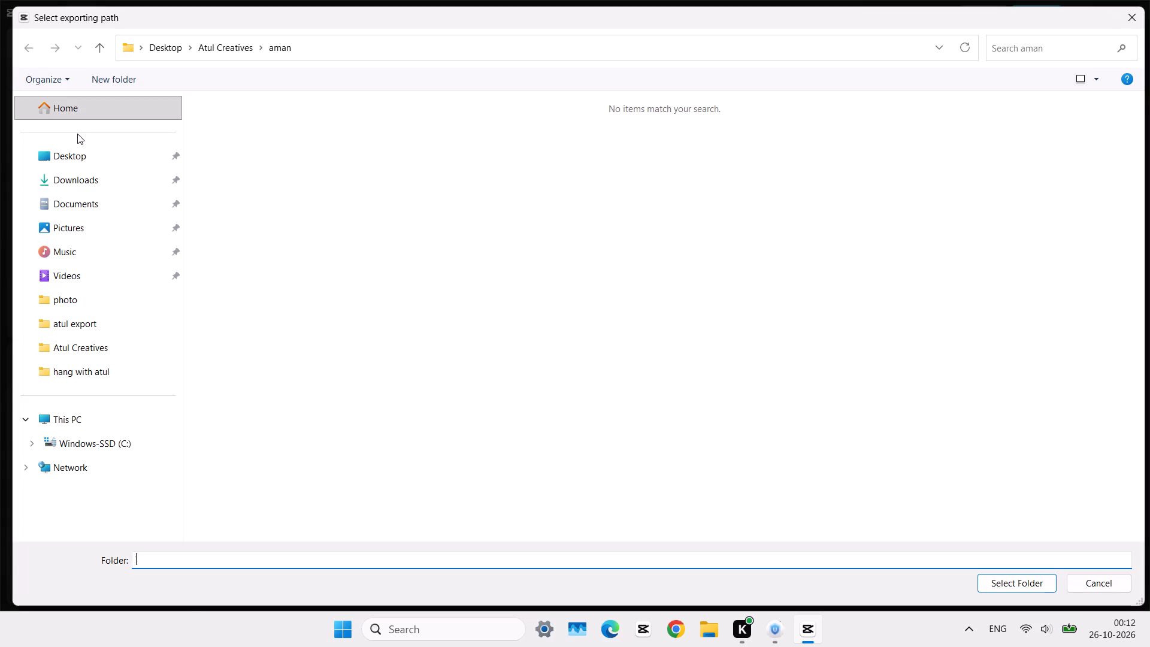
{"action": "left_click", "coordinate": [82, 157]}
{"action": "double_click", "coordinate": [242, 152]}
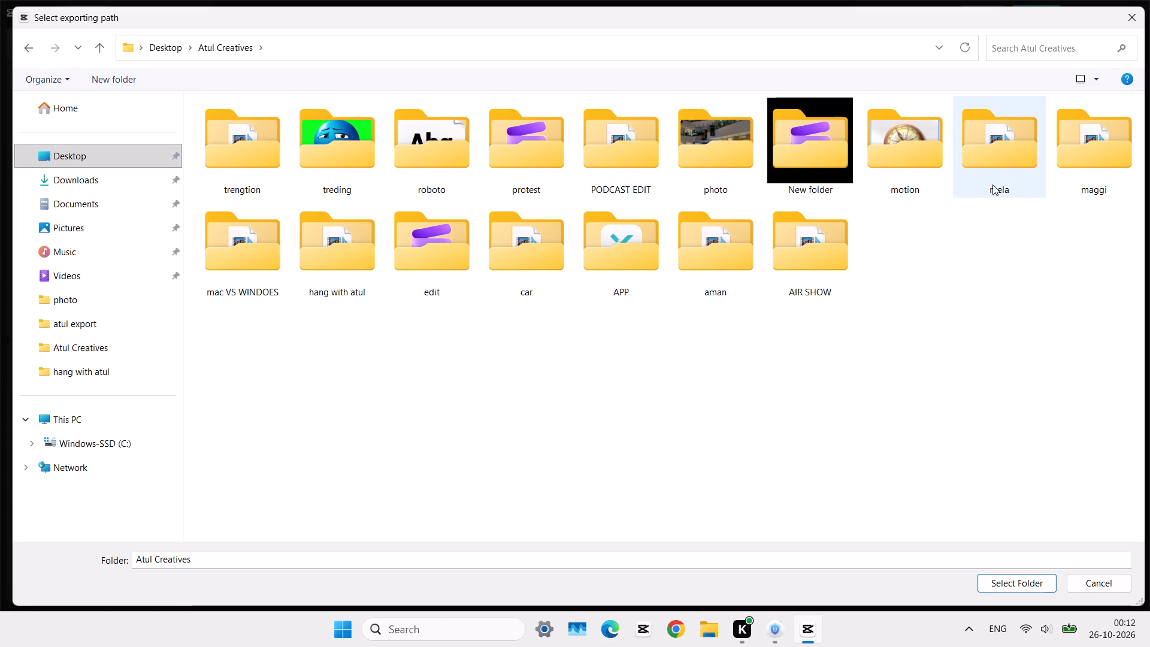
{"action": "double_click", "coordinate": [812, 262]}
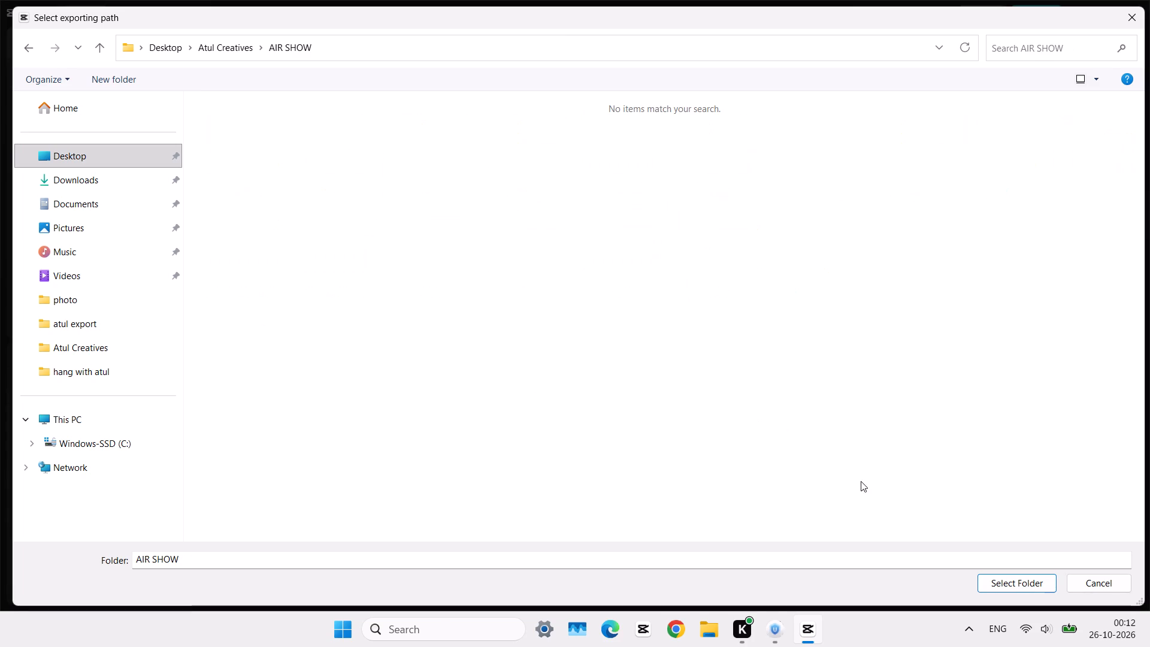
{"action": "left_click", "coordinate": [1019, 589]}
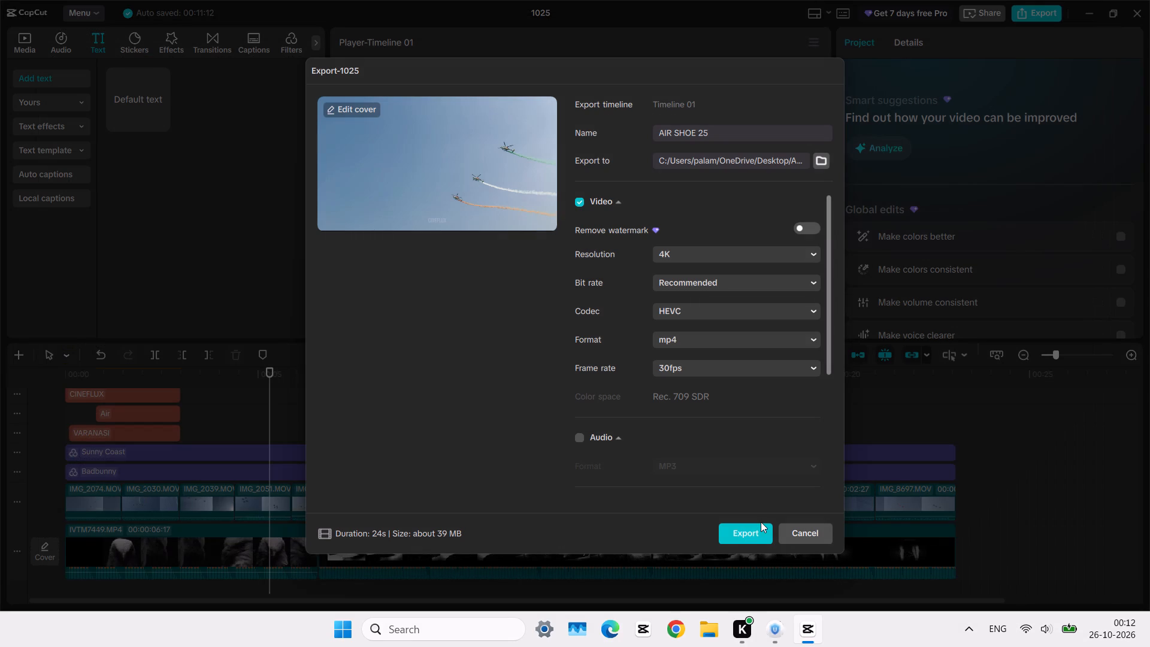
Start exporting the video with the current settings.
{"action": "left_click", "coordinate": [755, 533]}
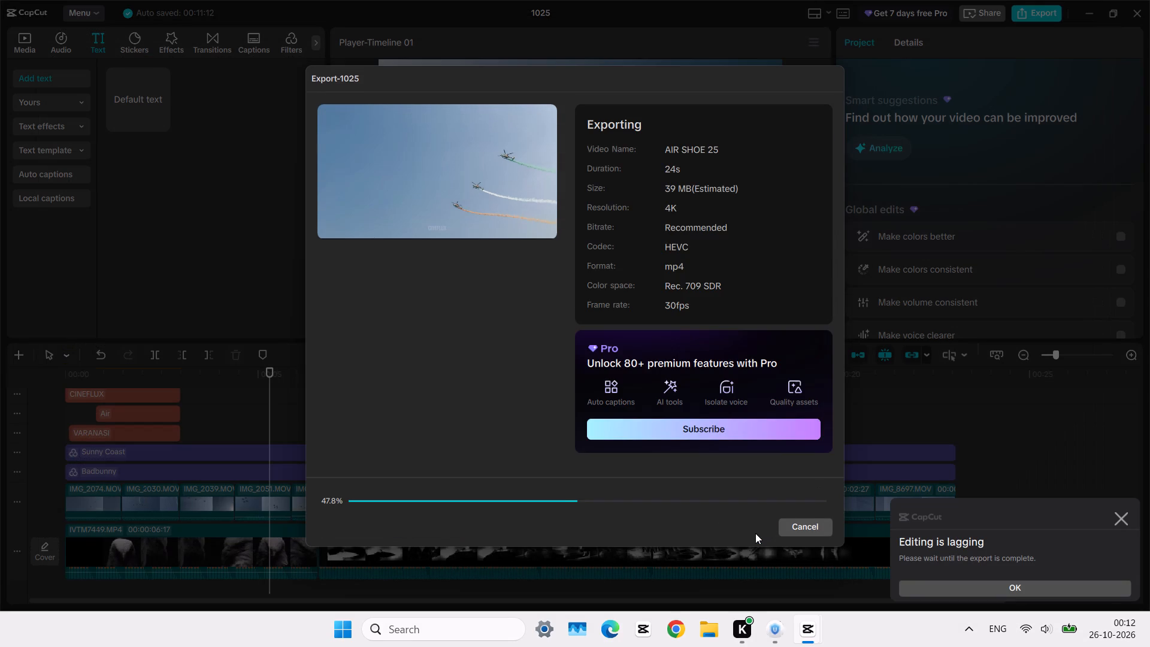
{"action": "left_click", "coordinate": [755, 533]}
Switch to Chrome, search Google for drive google and open Google Drive from the results.
{"action": "double_click", "coordinate": [667, 623]}
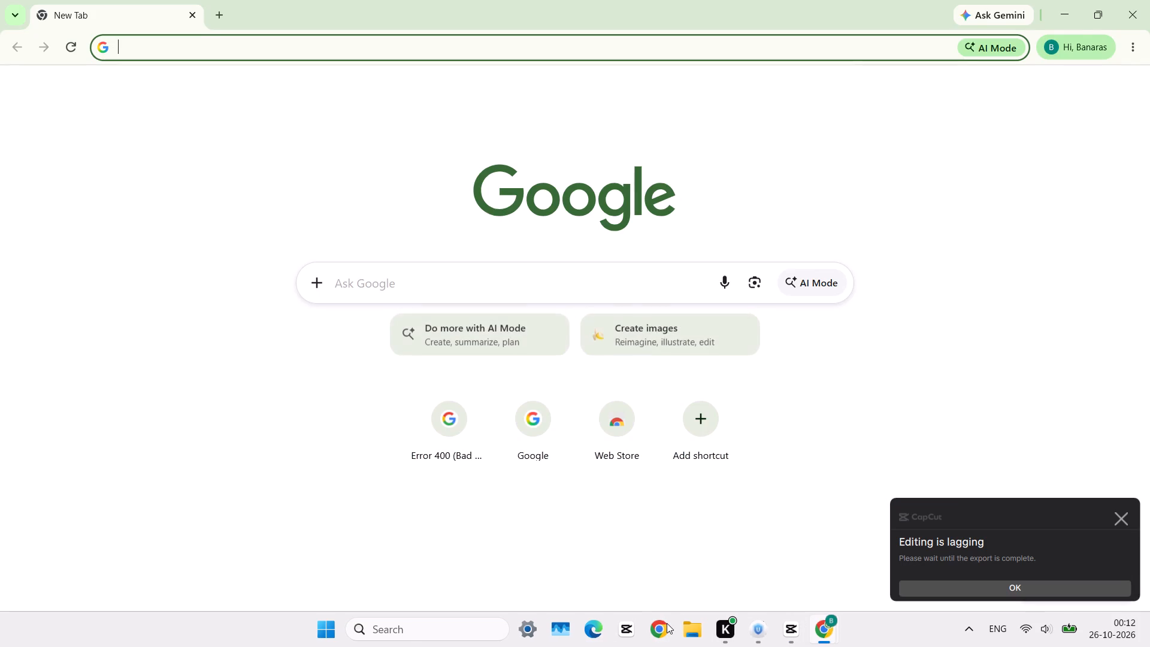
{"action": "left_click", "coordinate": [375, 289]}
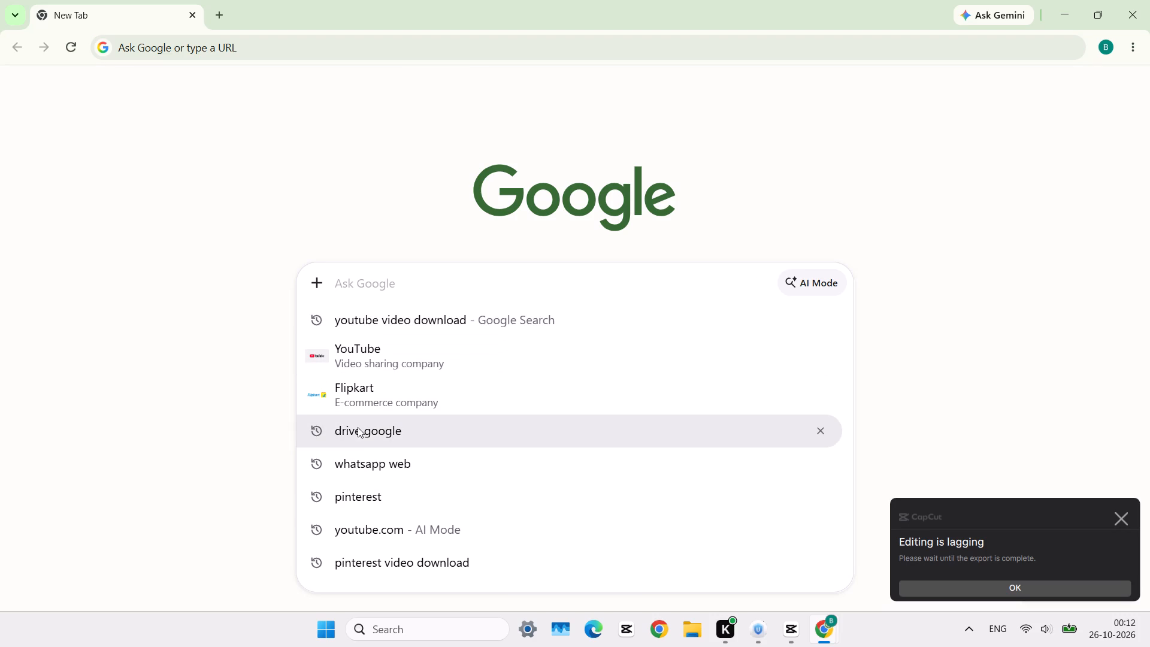
{"action": "left_click", "coordinate": [362, 442]}
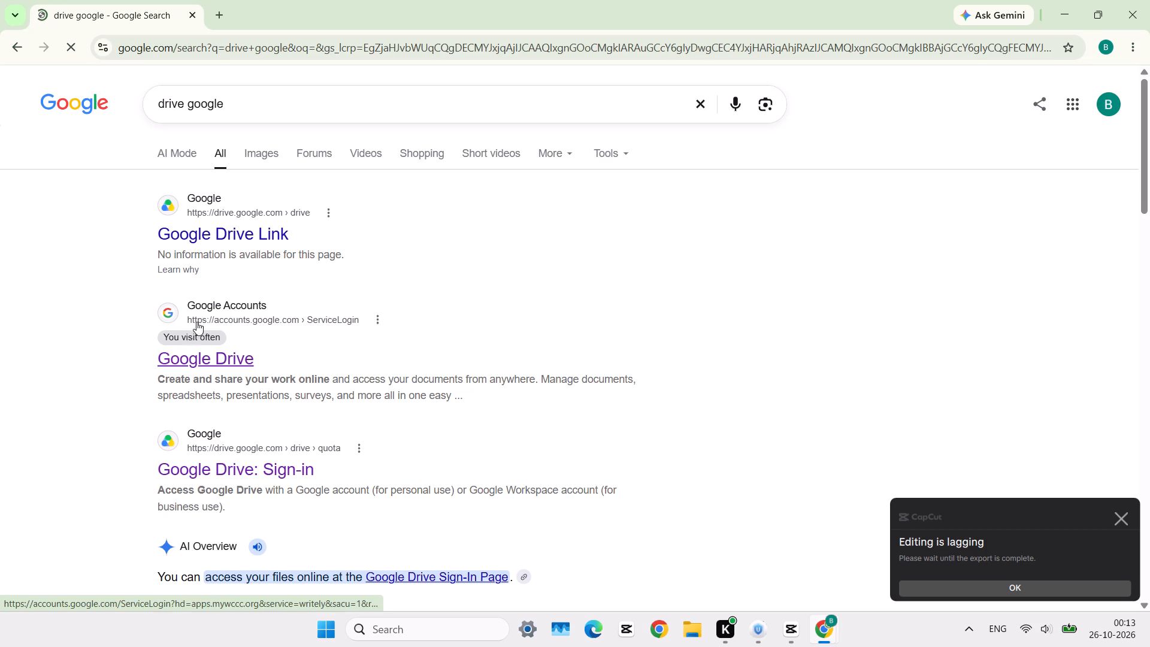
{"action": "left_click", "coordinate": [208, 360]}
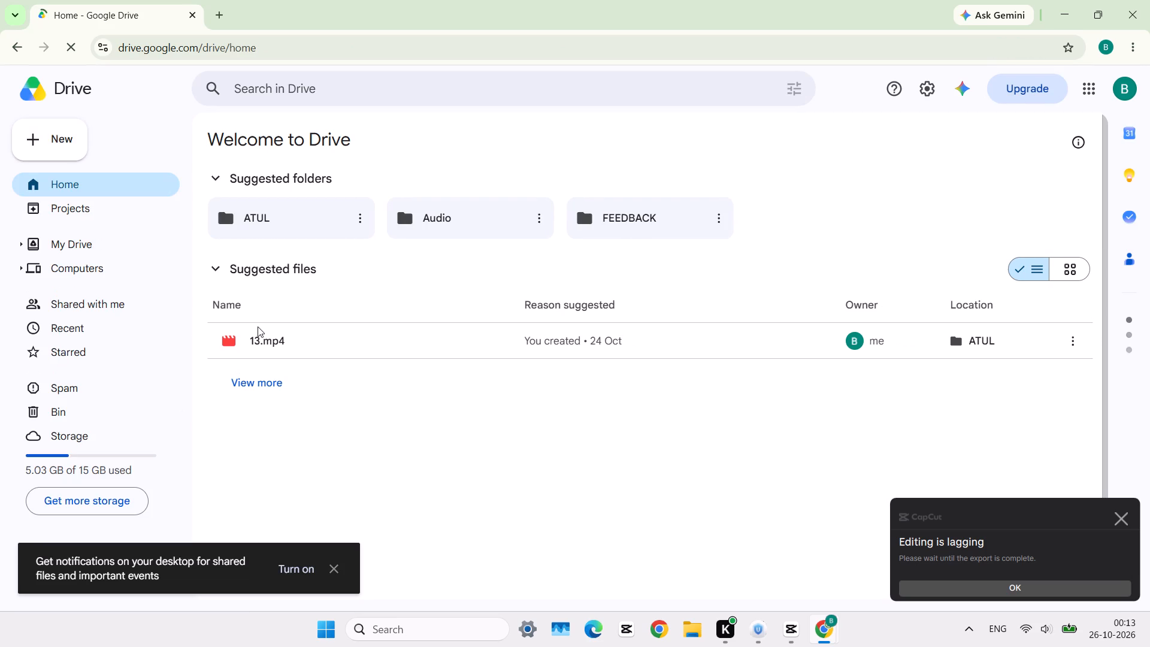
In File Explorer, look through the AIR SHOW folder in Desktop > Atul Creatives, and return to Atul Creatives.
{"action": "left_click", "coordinate": [687, 628]}
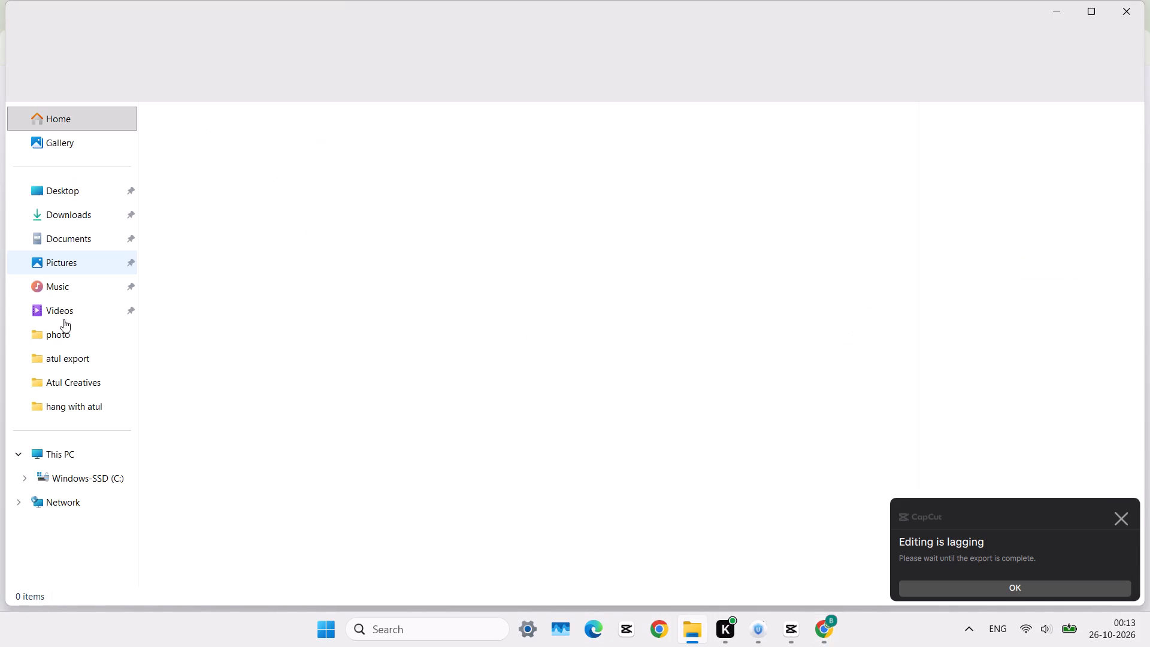
{"action": "left_click", "coordinate": [40, 182]}
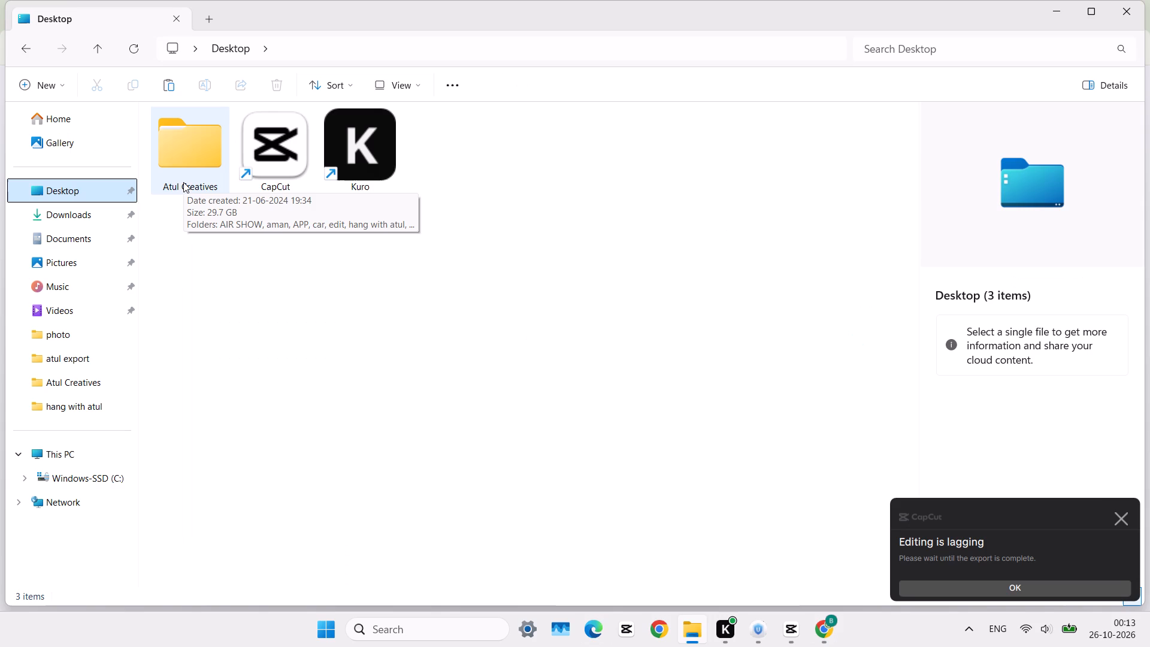
{"action": "double_click", "coordinate": [182, 146]}
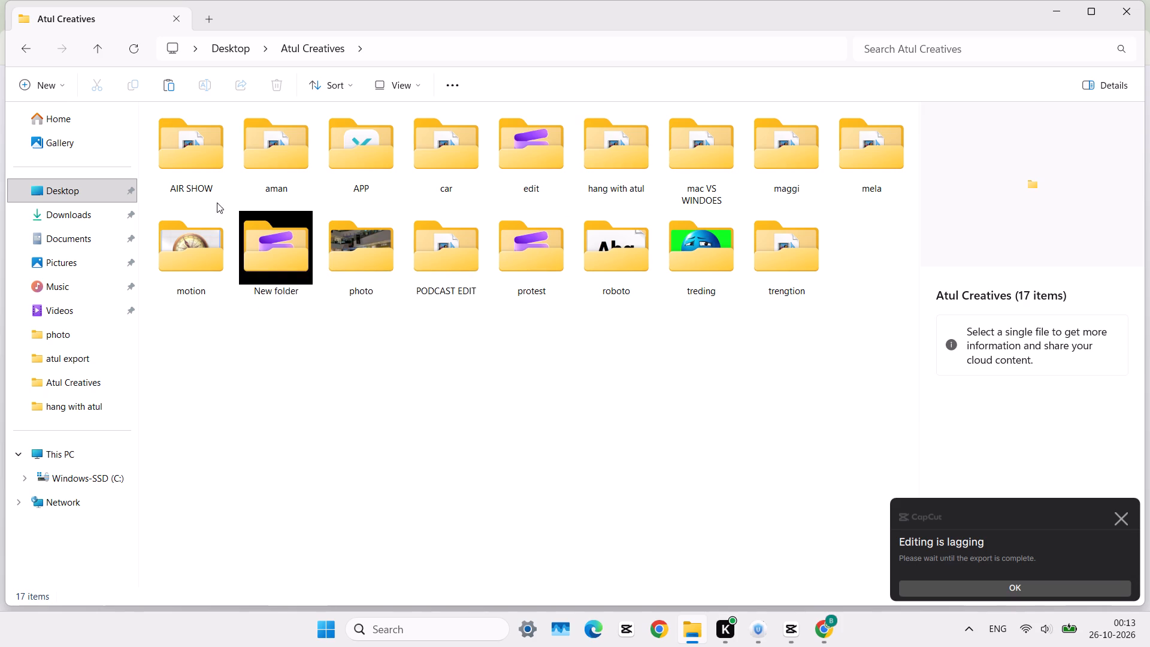
{"action": "double_click", "coordinate": [204, 167]}
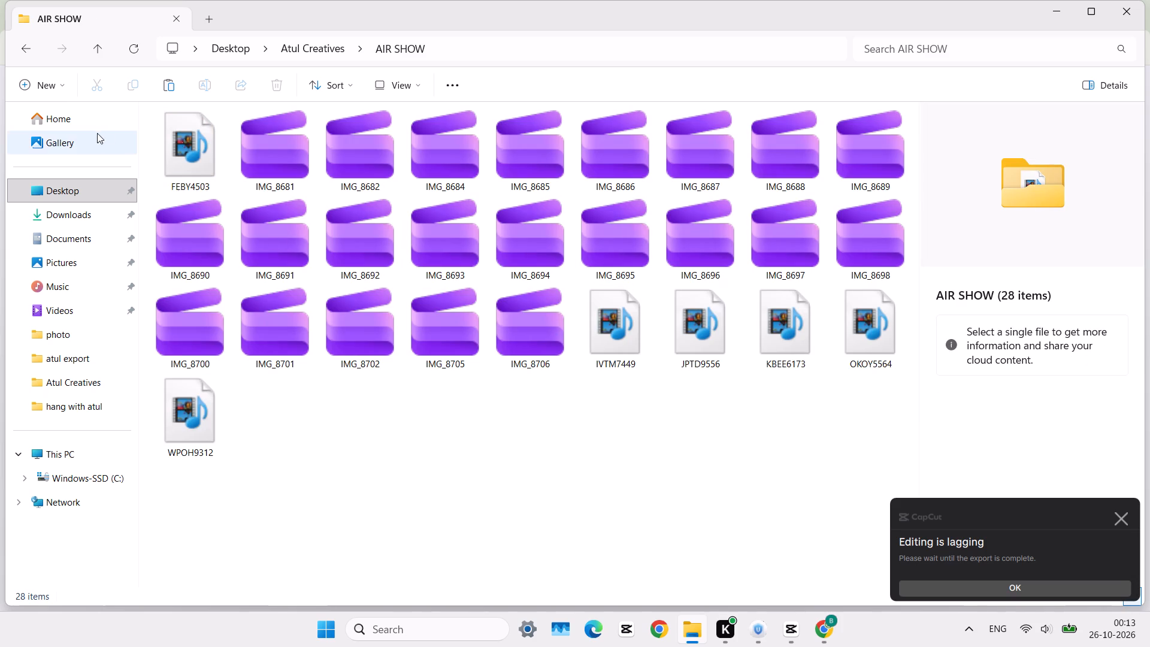
{"action": "left_click", "coordinate": [23, 53]}
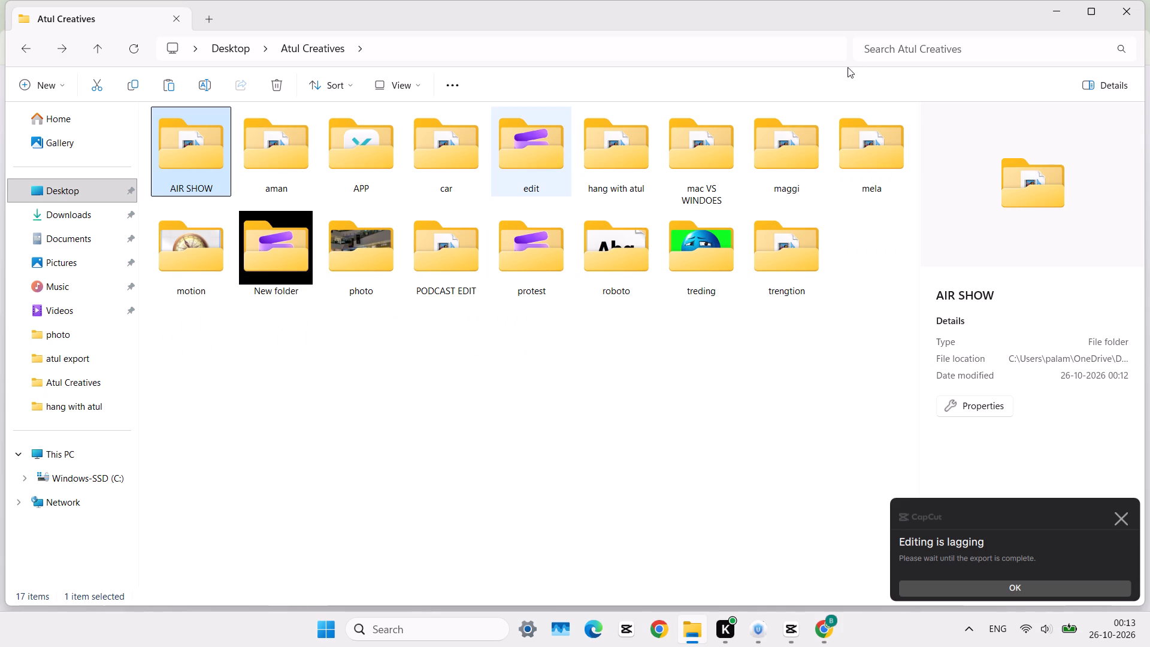
Search the Atul Creatives folder for AIR and check the AIR SHOW folder for the exported video.
{"action": "left_click", "coordinate": [876, 50]}
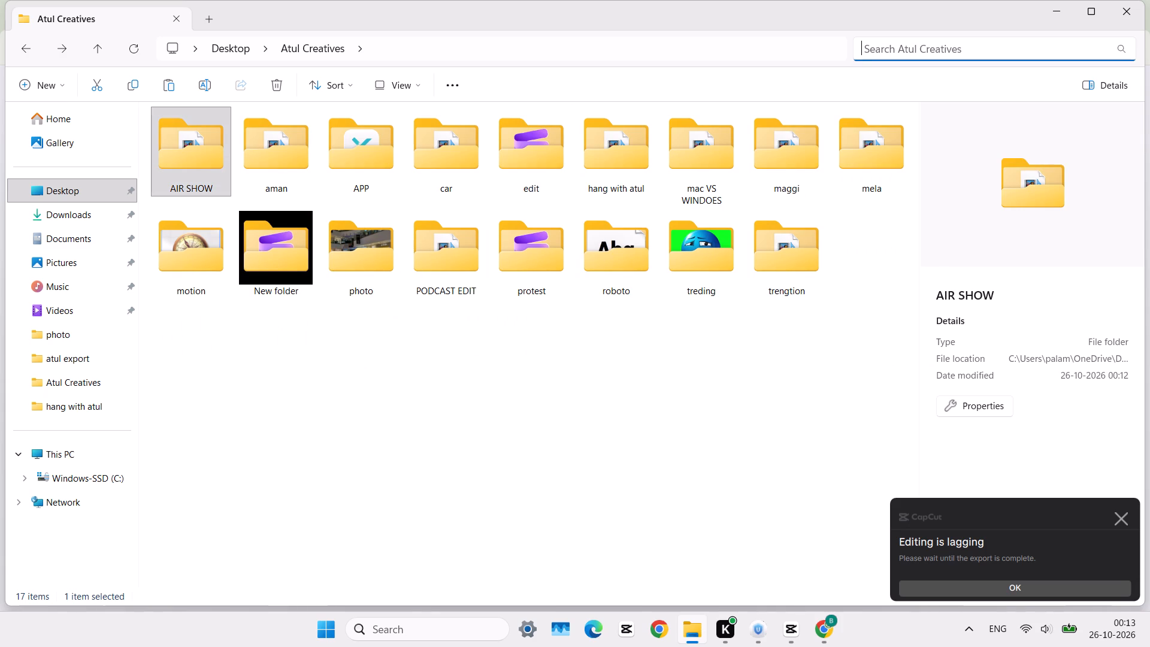
{"action": "key", "text": "a"}
{"action": "type", "text": "IR"}
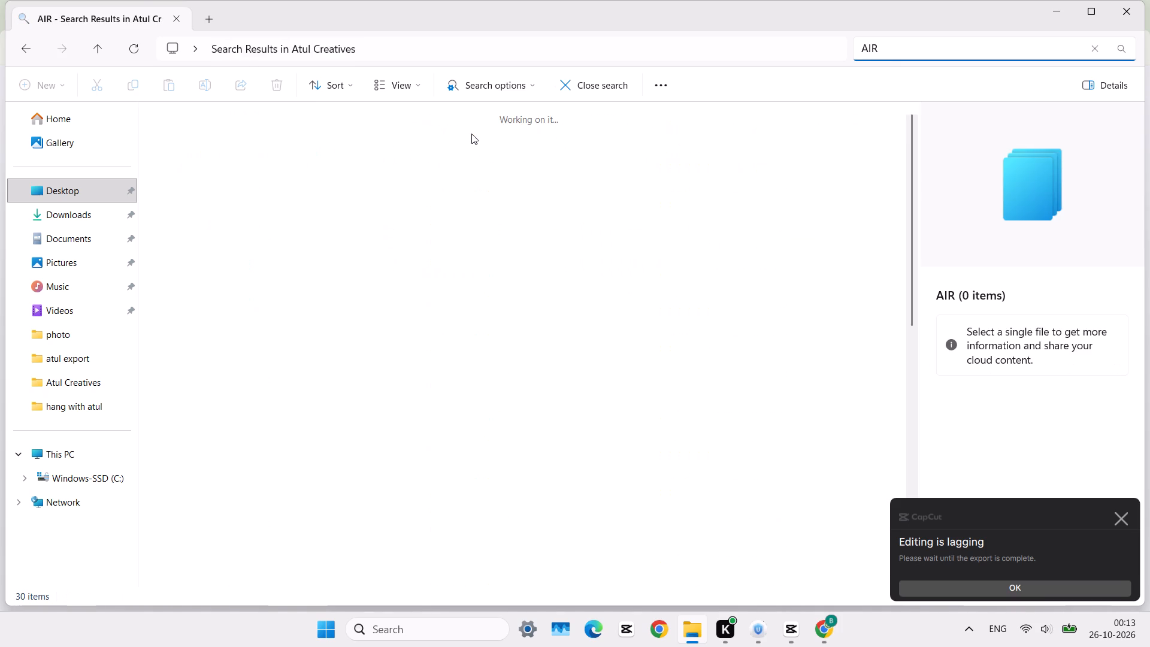
{"action": "double_click", "coordinate": [311, 123]}
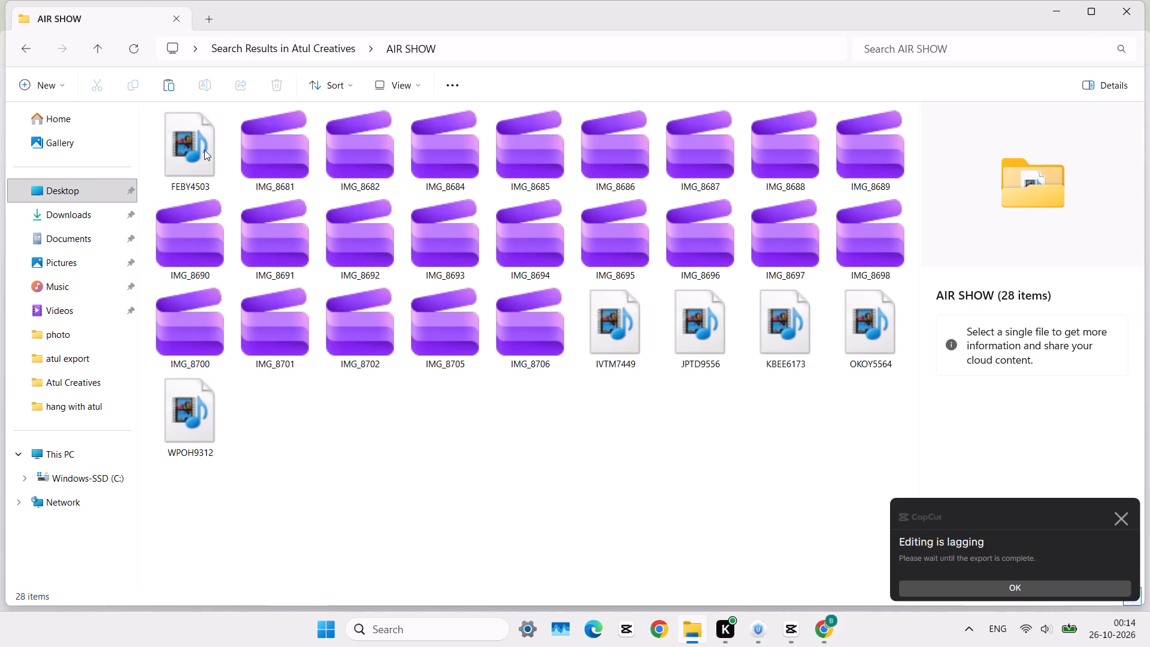
{"action": "left_click", "coordinate": [26, 50]}
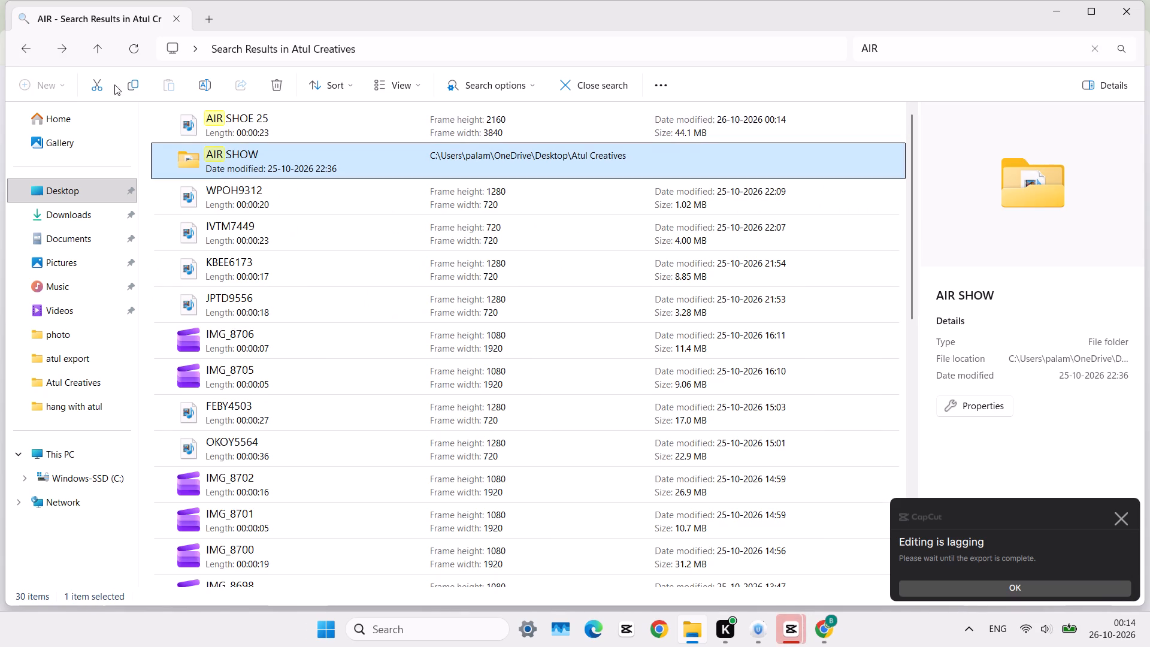
{"action": "left_click", "coordinate": [31, 55]}
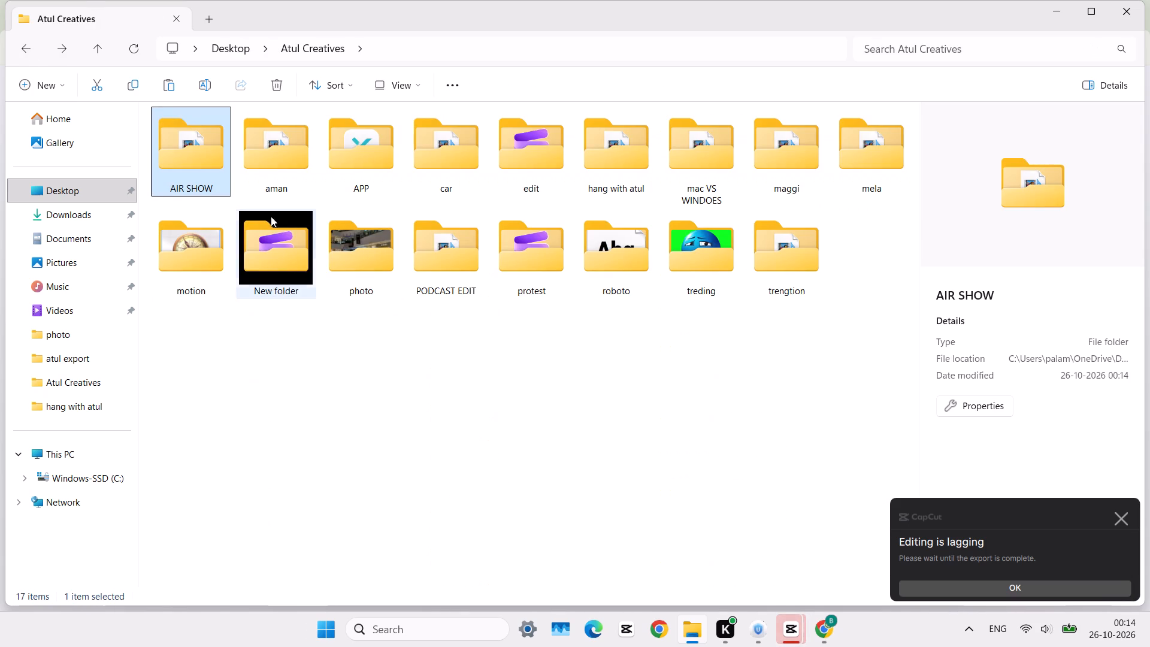
{"action": "double_click", "coordinate": [189, 188]}
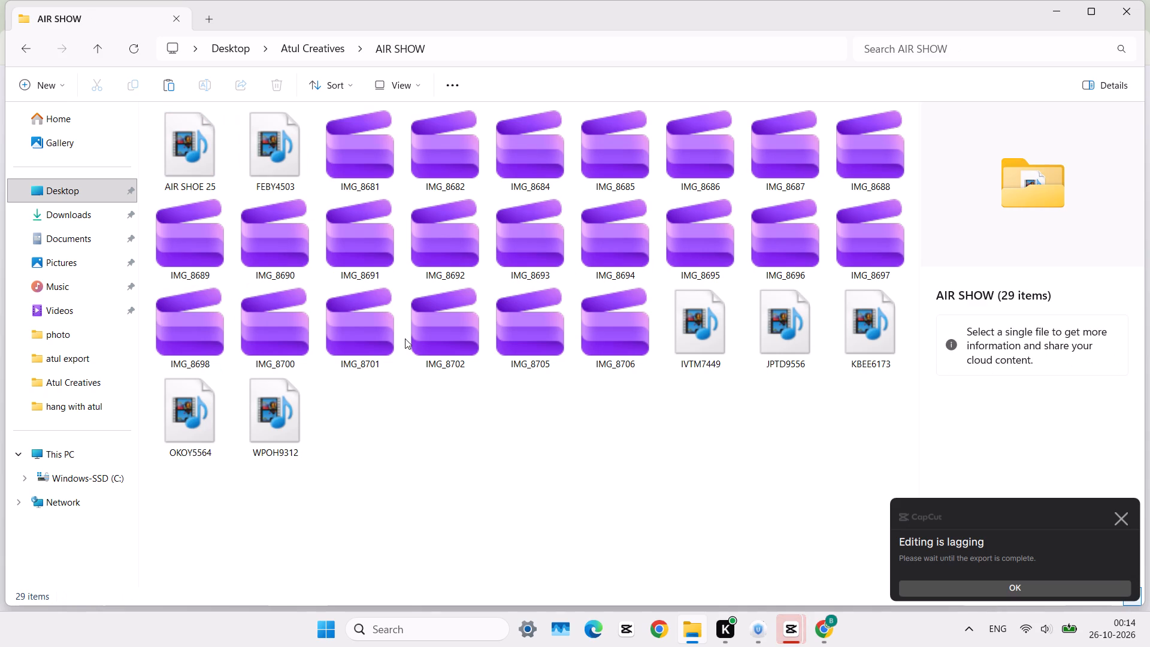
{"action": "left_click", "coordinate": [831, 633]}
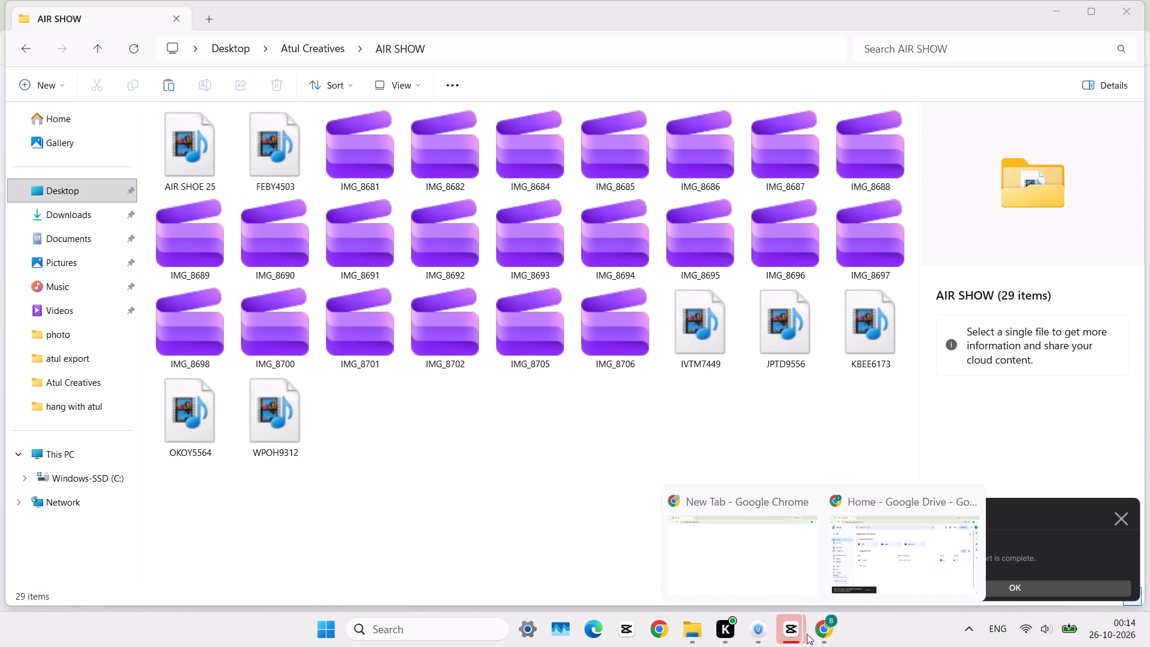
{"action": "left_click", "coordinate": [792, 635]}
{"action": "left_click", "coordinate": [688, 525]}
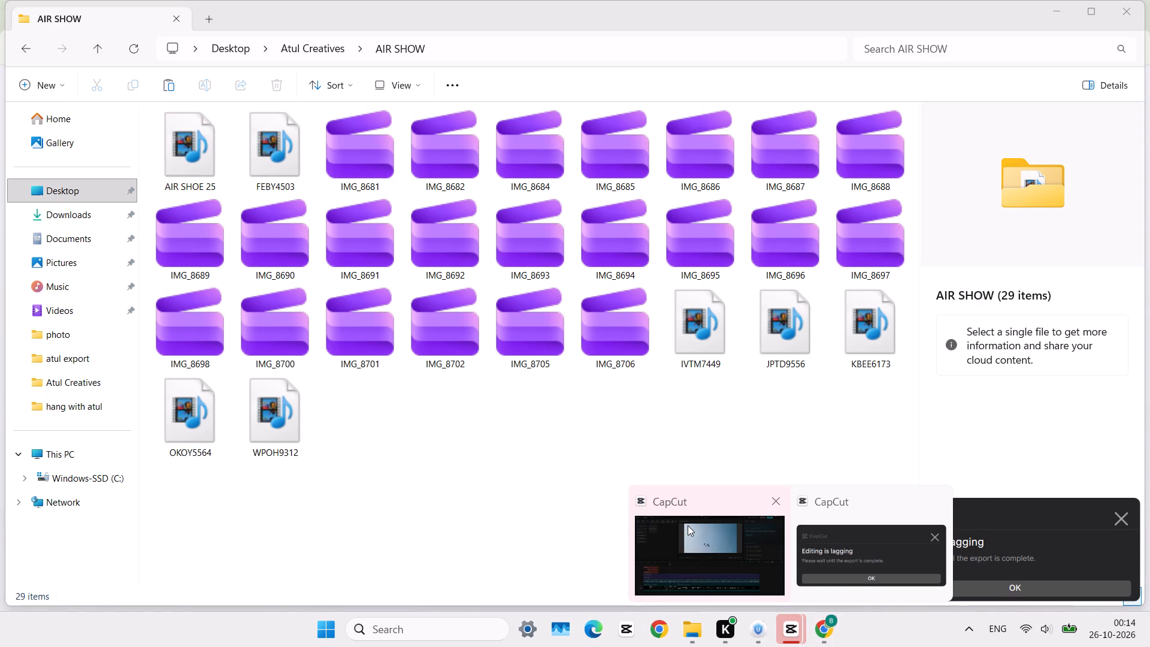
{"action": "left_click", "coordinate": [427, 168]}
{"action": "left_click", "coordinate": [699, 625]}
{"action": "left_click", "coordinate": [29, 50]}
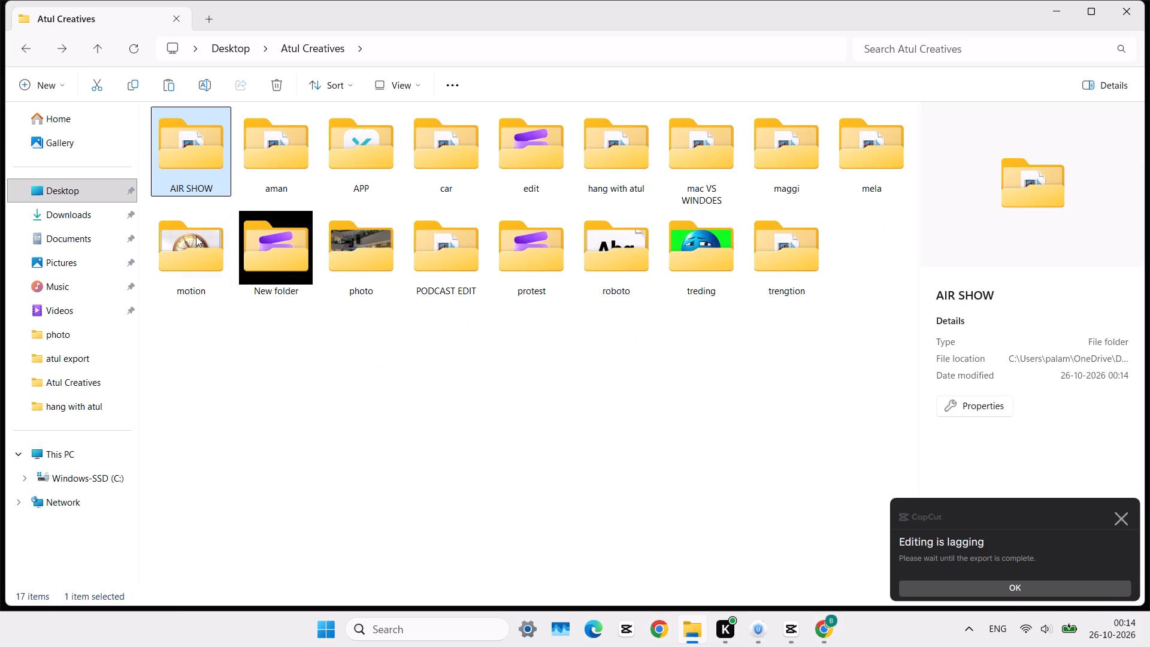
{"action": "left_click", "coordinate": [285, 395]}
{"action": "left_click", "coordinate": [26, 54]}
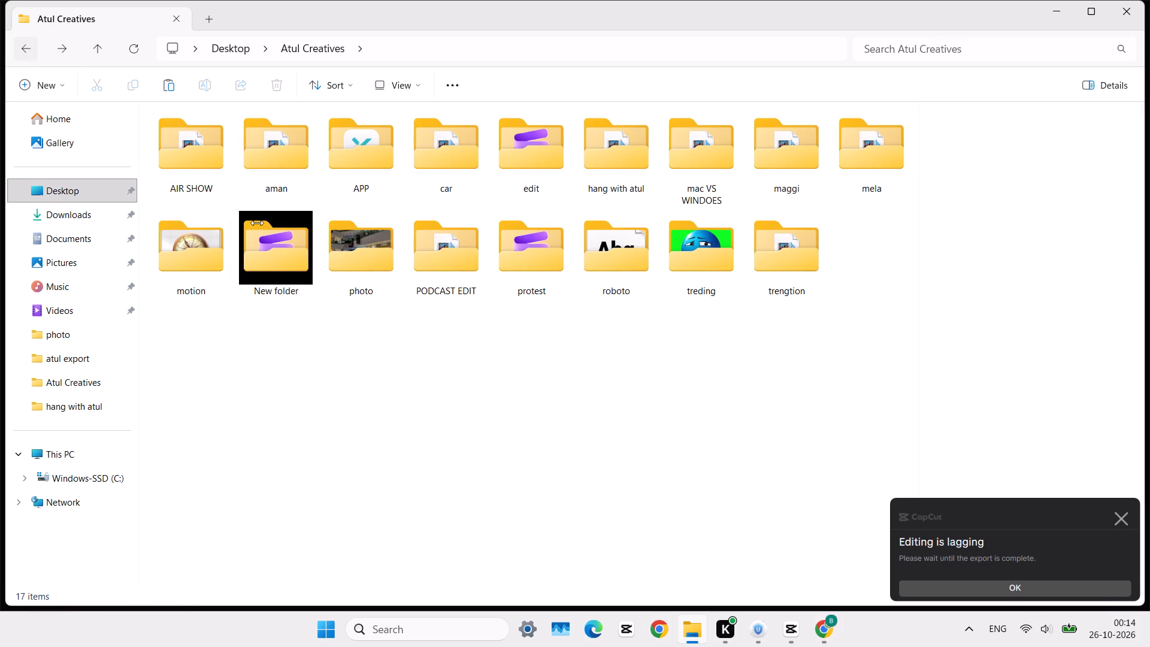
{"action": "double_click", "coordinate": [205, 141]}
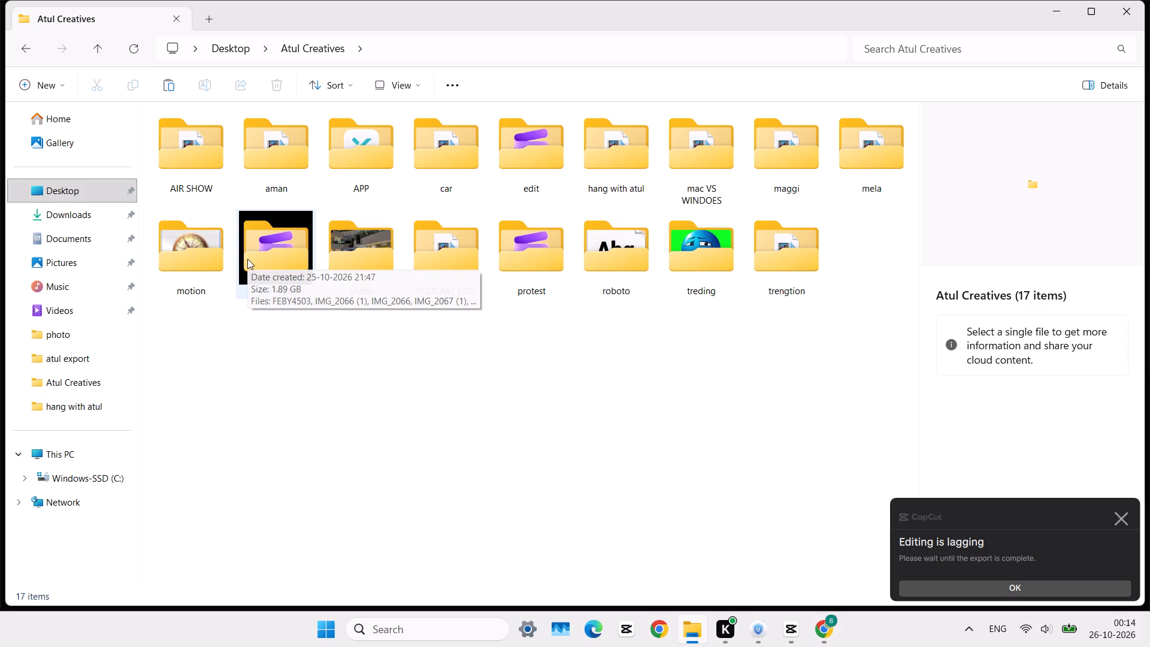
Search Atul Creatives for AIR, open the AIR SHOE 25 video to check it, and close the player.
{"action": "left_click", "coordinate": [964, 53]}
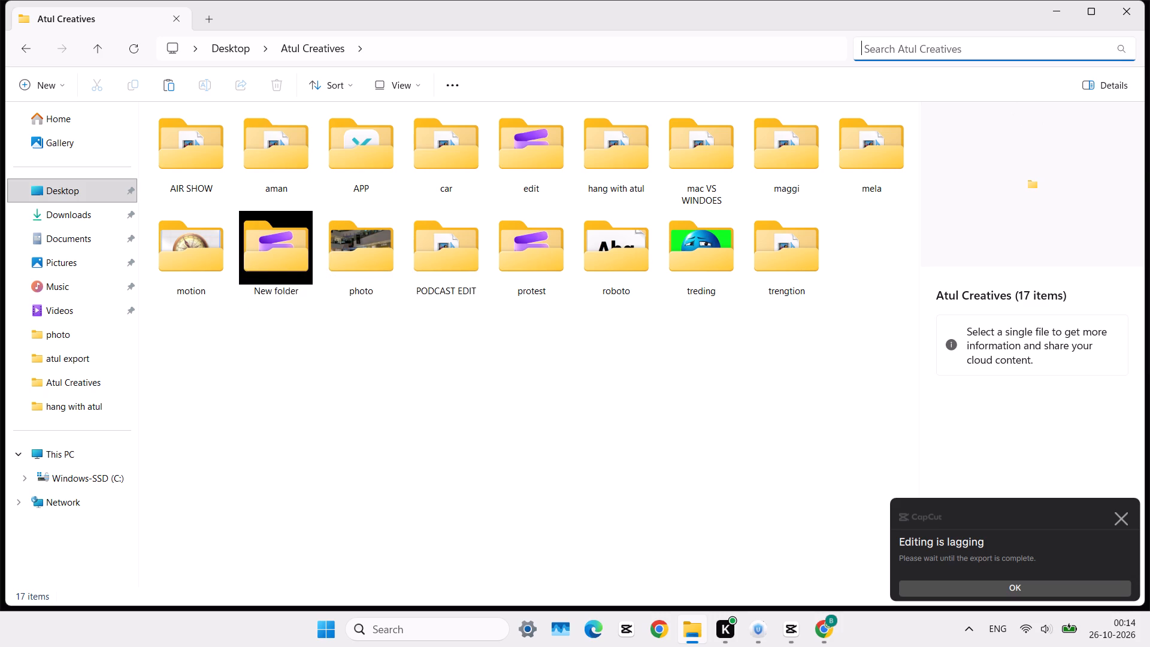
{"action": "key", "text": "a"}
{"action": "key", "text": "i"}
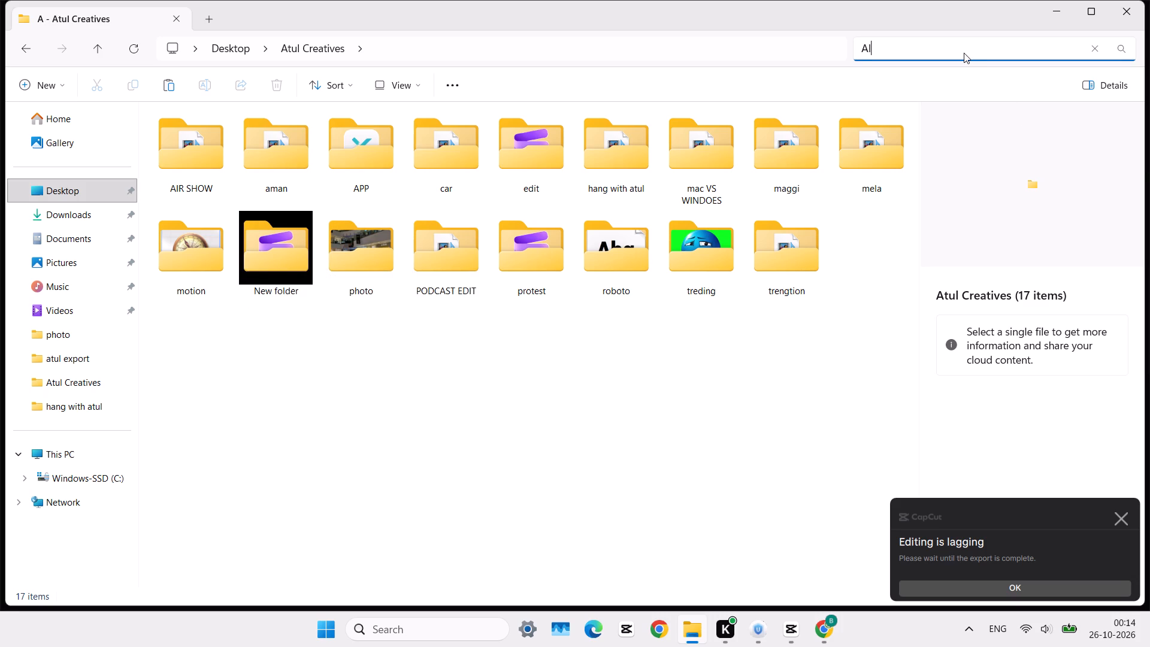
{"action": "key", "text": "r"}
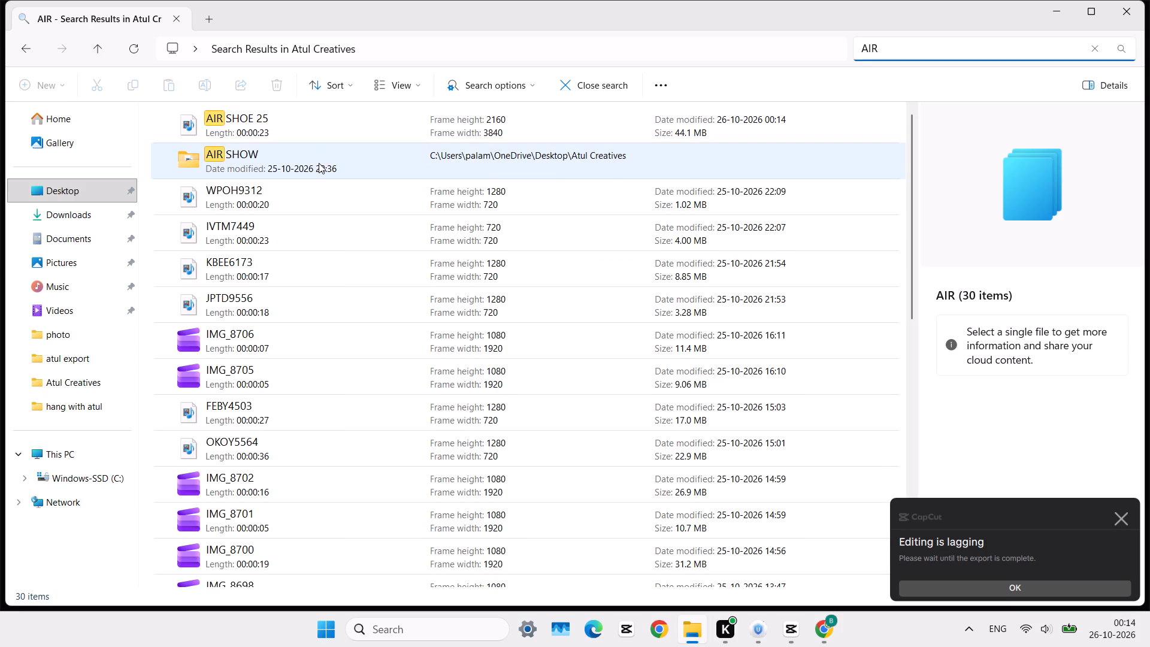
{"action": "left_click", "coordinate": [319, 124]}
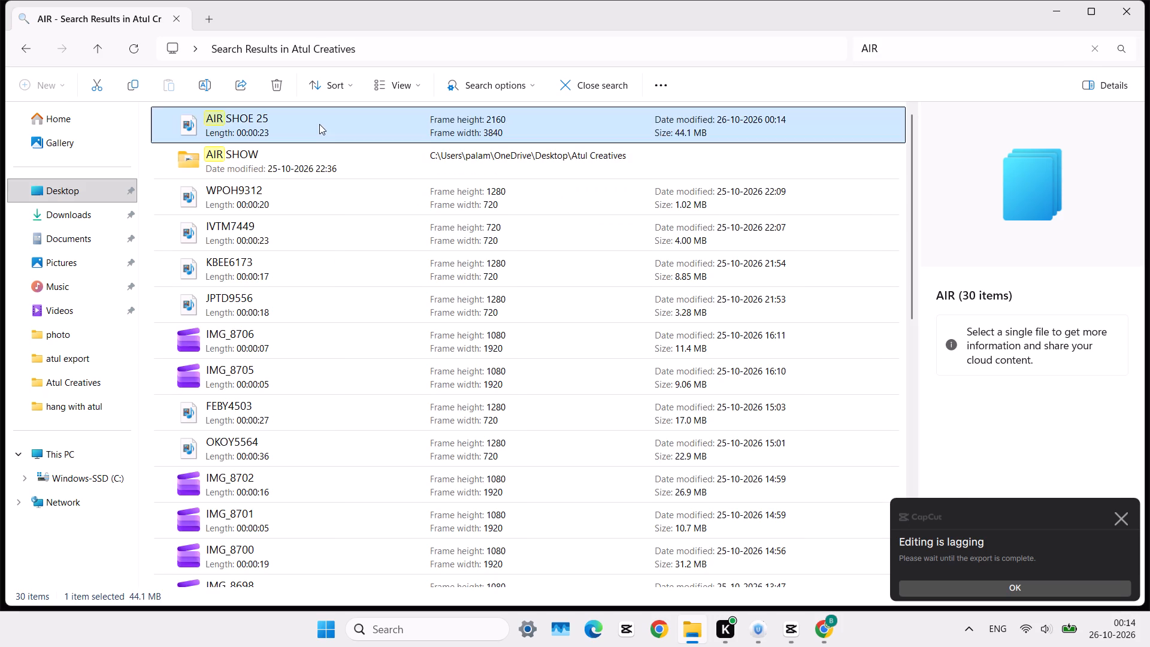
{"action": "double_click", "coordinate": [211, 139]}
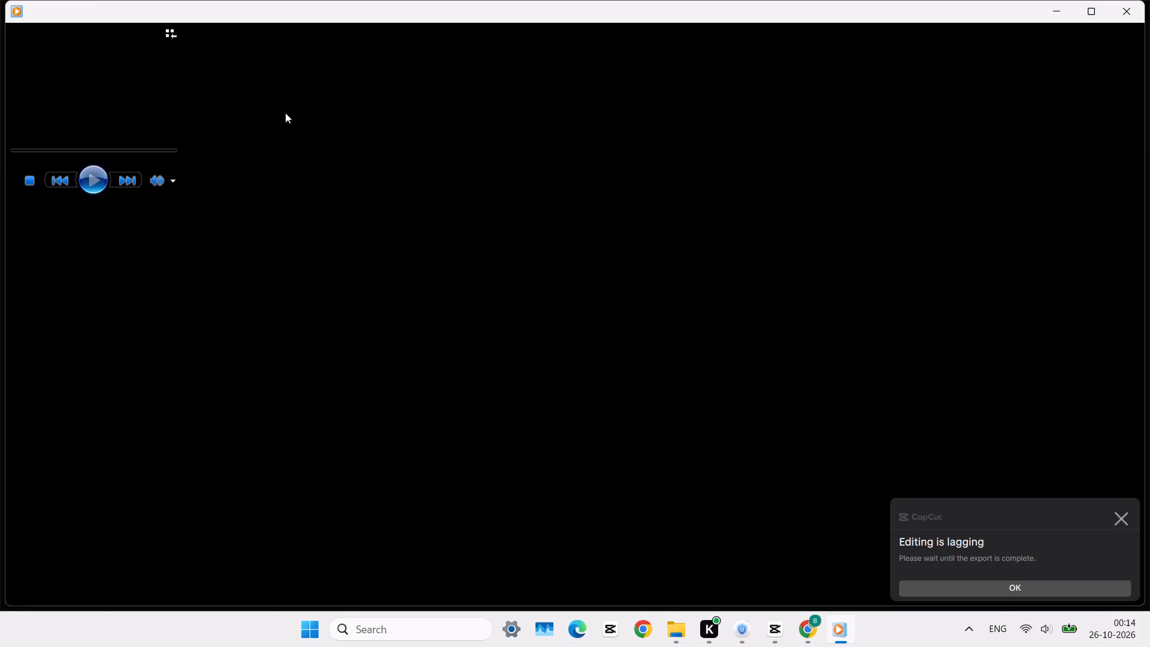
{"action": "left_click", "coordinate": [1124, 13]}
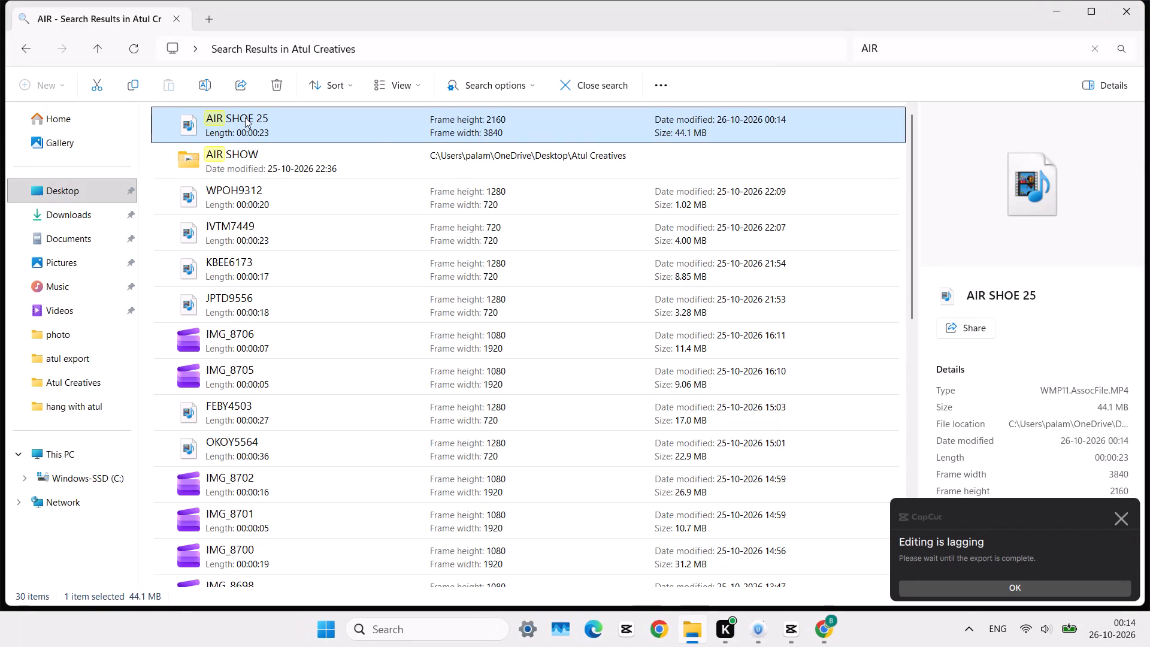
Upload the AIR SHOE 25 video from File Explorer to Google Drive in Chrome and dismiss the CapCut export notice.
{"action": "left_click_drag", "start_coordinate": [245, 117], "coordinate": [718, 458]}
{"action": "scroll", "coordinate": [395, 156], "scroll_direction": "right", "scroll_amount": 2}
{"action": "scroll", "coordinate": [712, 448], "scroll_direction": "up", "scroll_amount": 1}
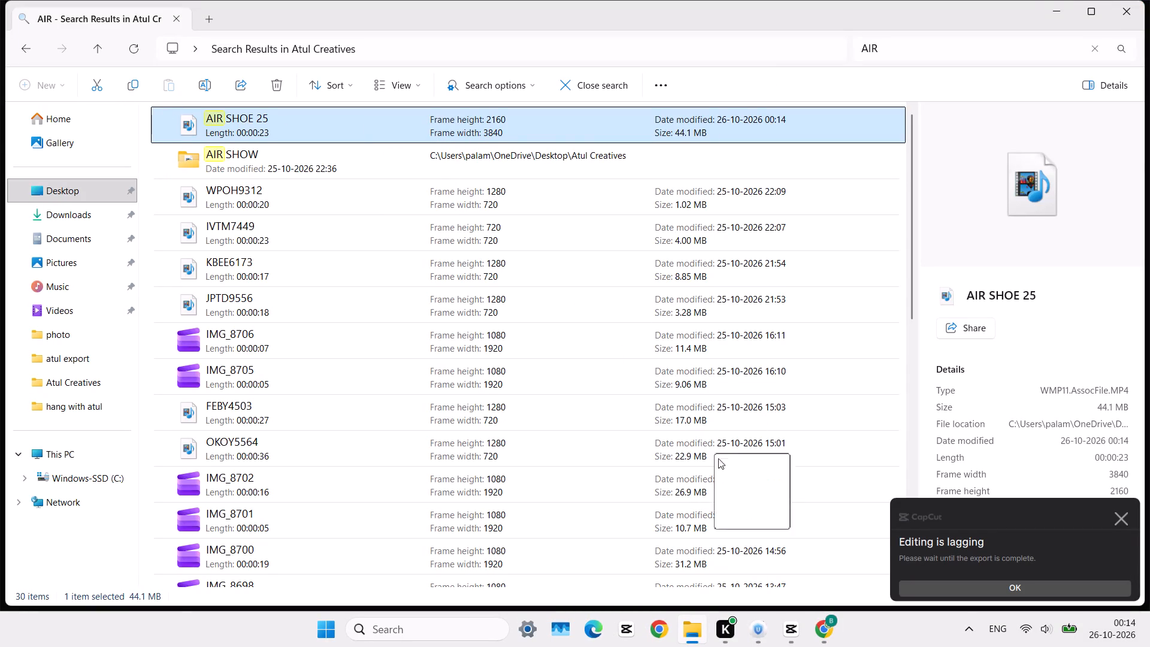
{"action": "scroll", "coordinate": [718, 458], "scroll_direction": "up", "scroll_amount": 1}
{"action": "left_click_drag", "start_coordinate": [718, 458], "coordinate": [820, 628]}
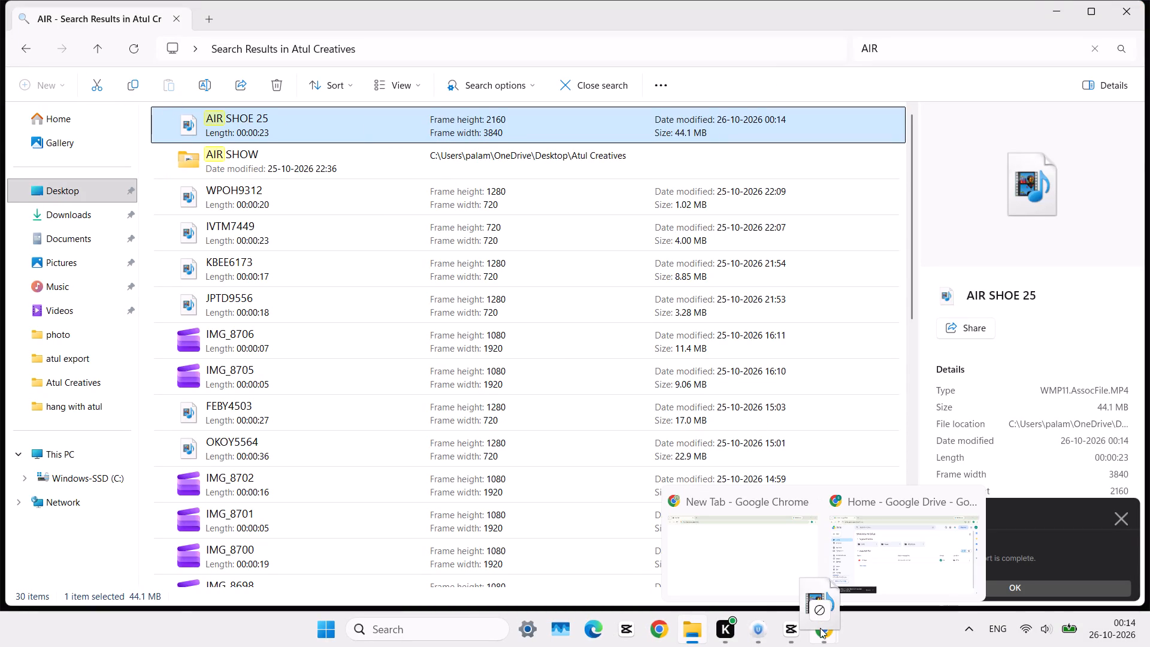
{"action": "left_click_drag", "start_coordinate": [820, 628], "coordinate": [786, 517]}
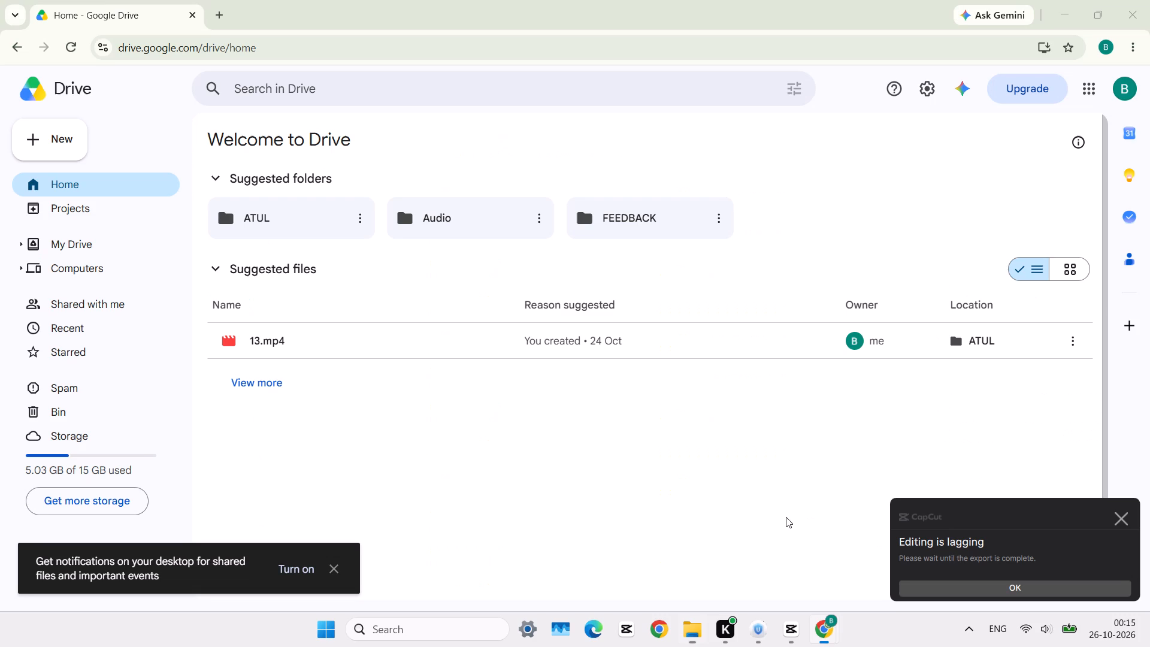
{"action": "left_click_drag", "start_coordinate": [786, 517], "coordinate": [542, 455]}
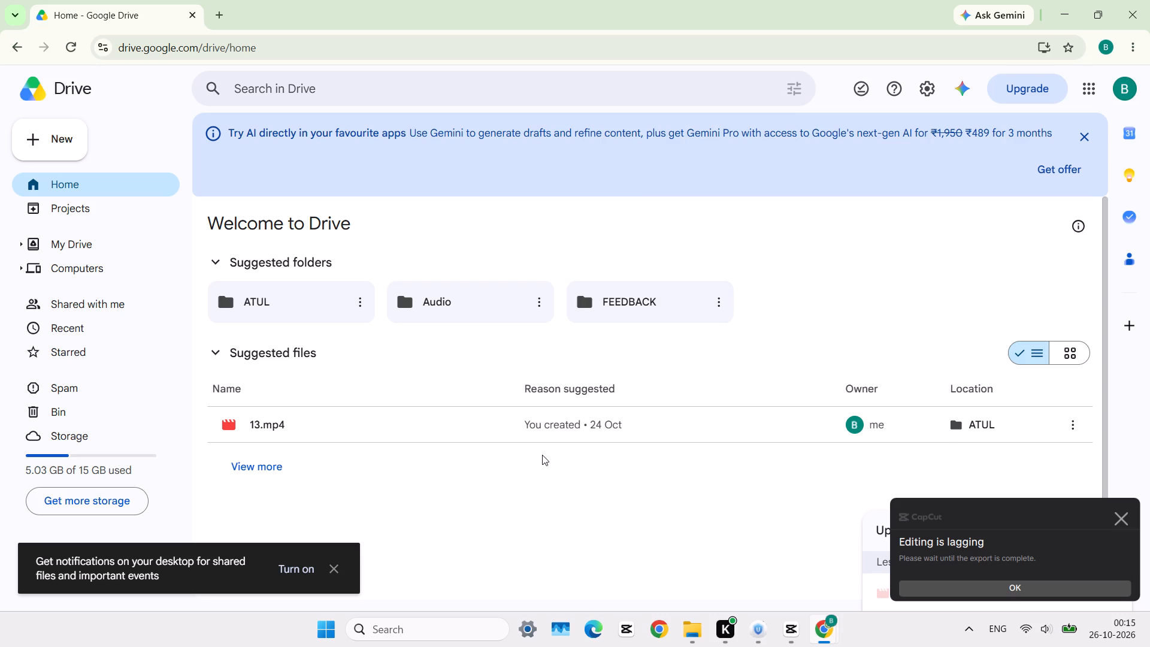
{"action": "left_click", "coordinate": [1118, 520]}
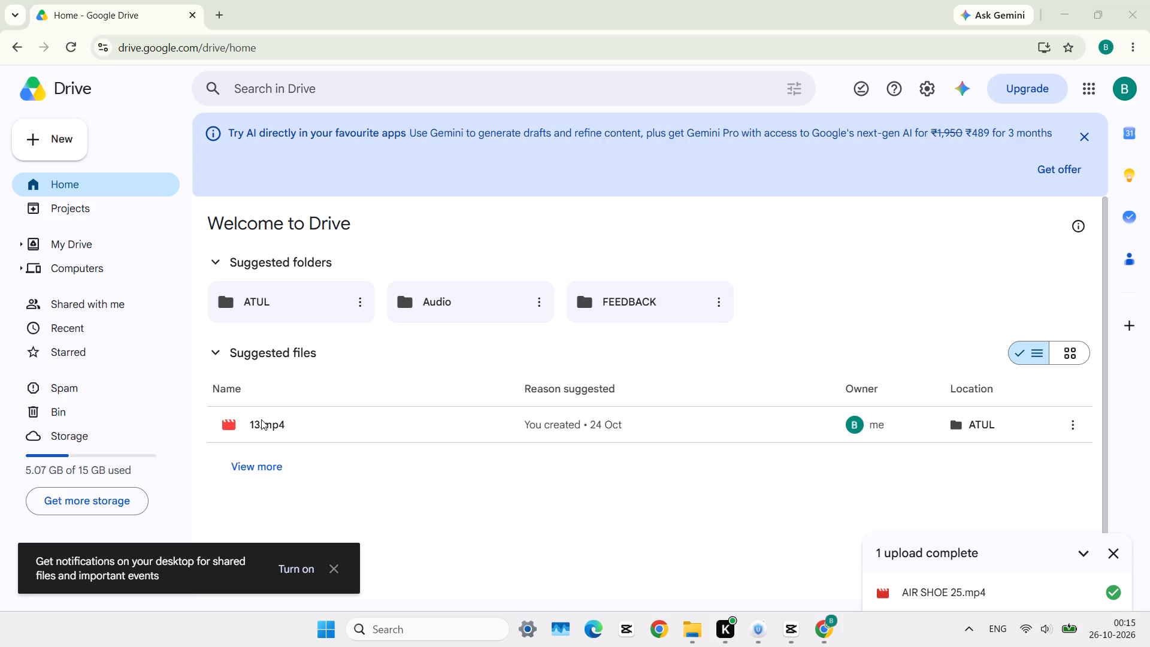
Look through the Drive home files, open My Drive and locate the uploaded AIR SHOE 25.mp4.
{"action": "scroll", "coordinate": [352, 445], "scroll_direction": "down", "scroll_amount": 2}
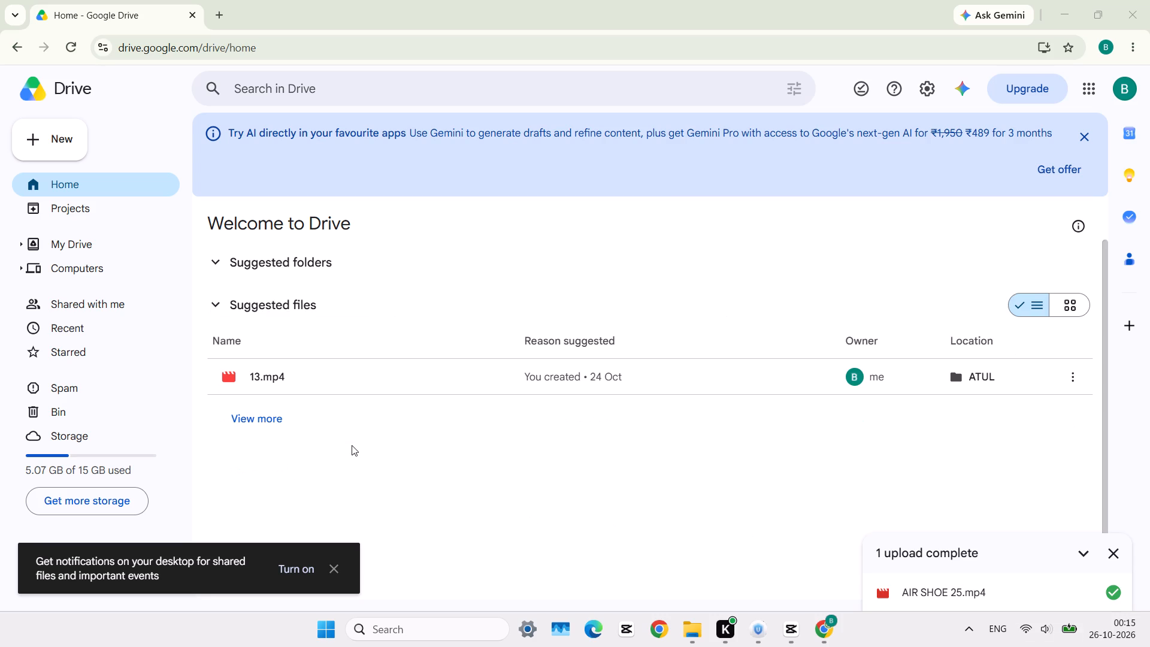
{"action": "left_click", "coordinate": [273, 426]}
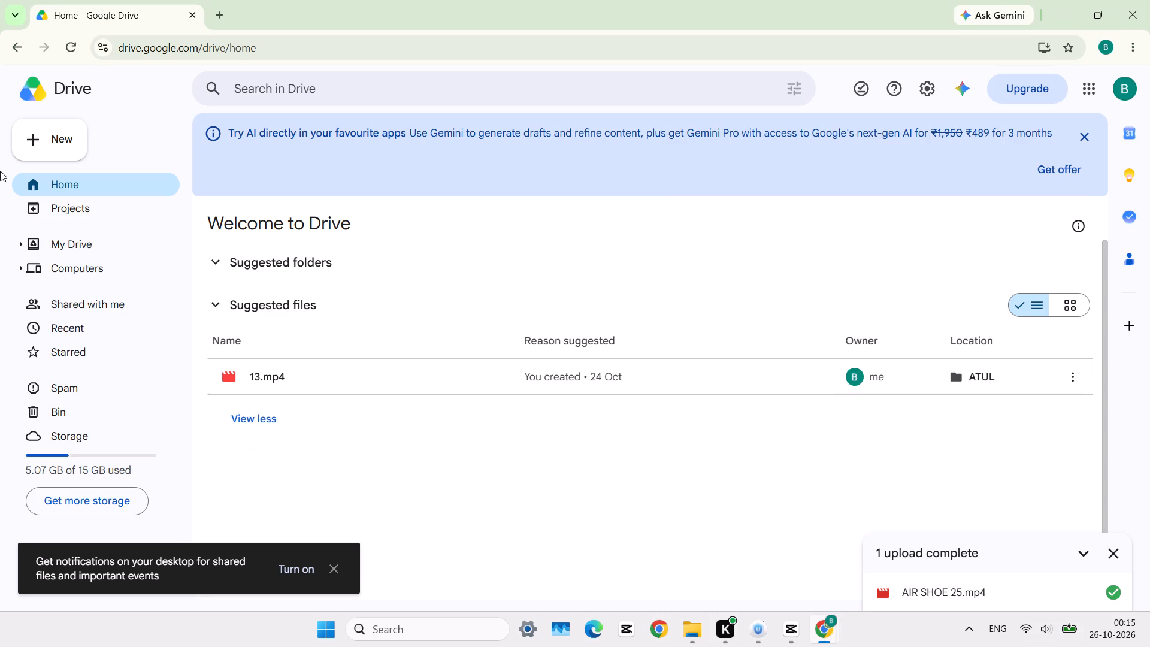
{"action": "left_click", "coordinate": [84, 242]}
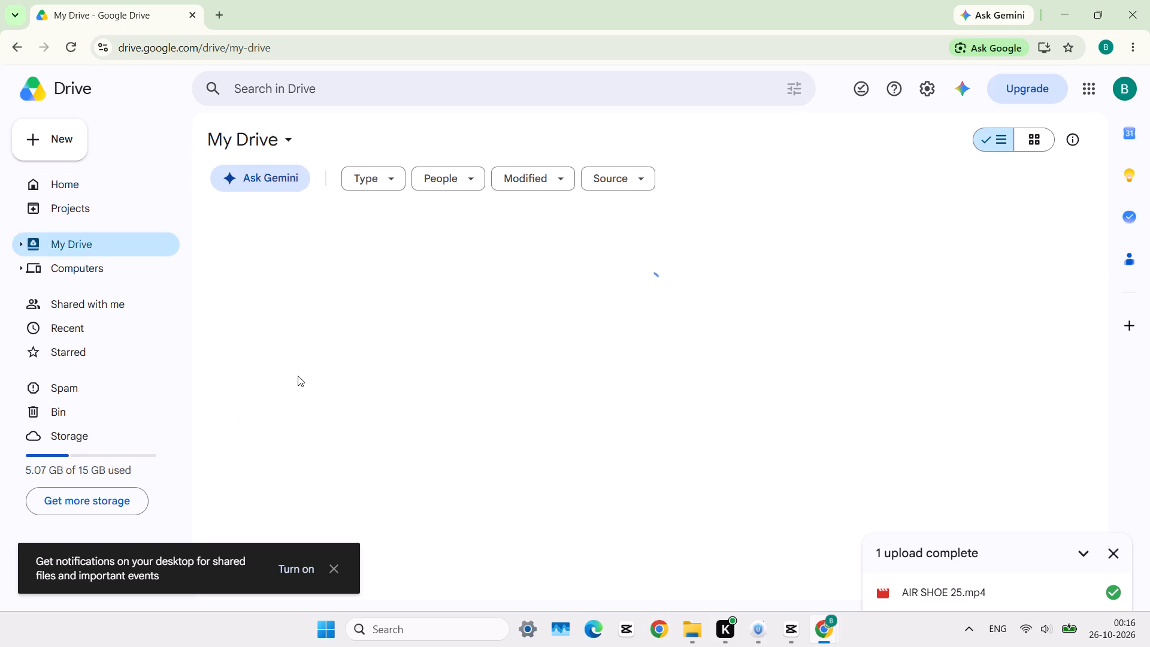
{"action": "left_click", "coordinate": [1114, 589]}
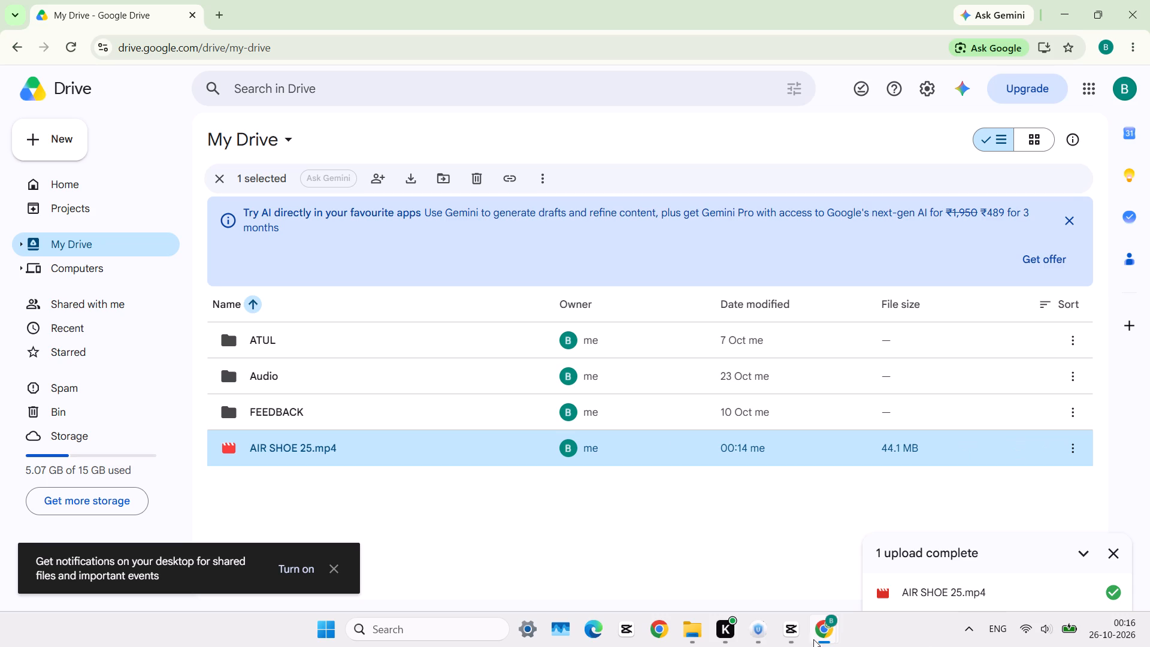
Switch back to CapCut, close the Export-1025 window and close the 1025 project.
{"action": "left_click", "coordinate": [788, 624]}
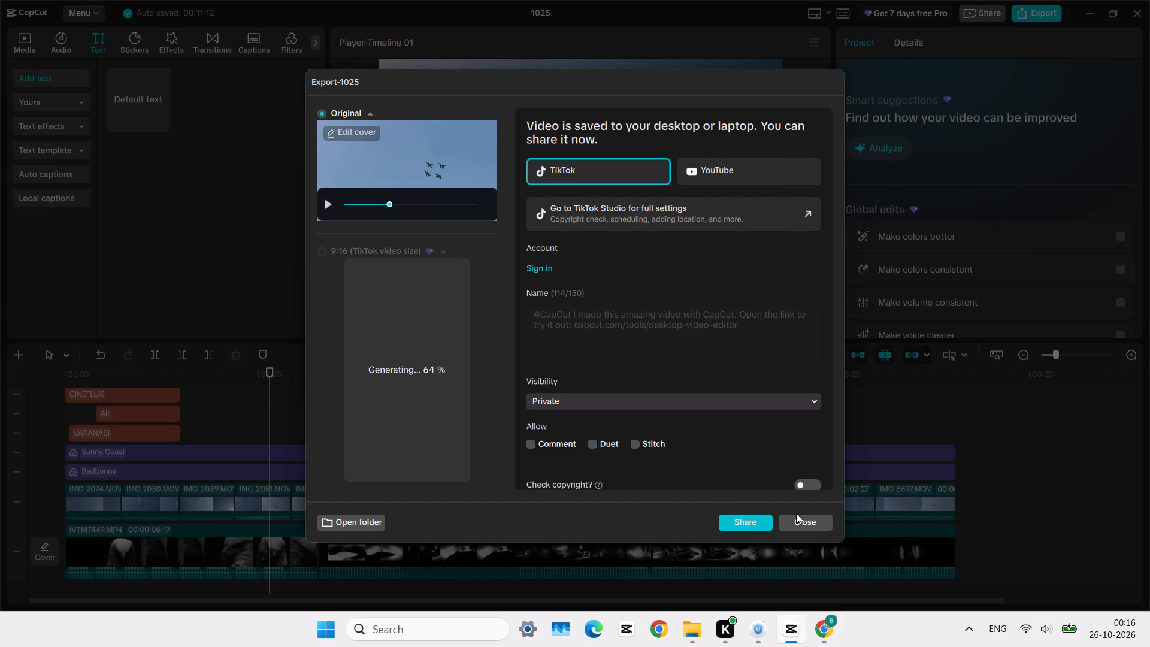
{"action": "left_click", "coordinate": [799, 518]}
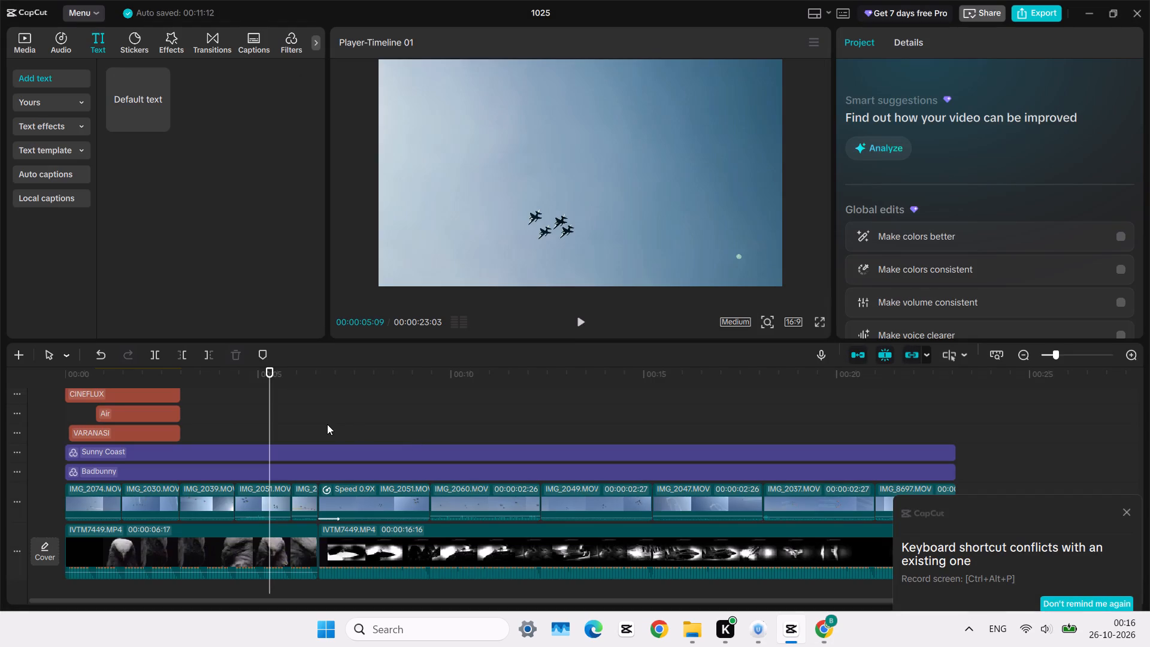
{"action": "left_click", "coordinate": [1131, 16]}
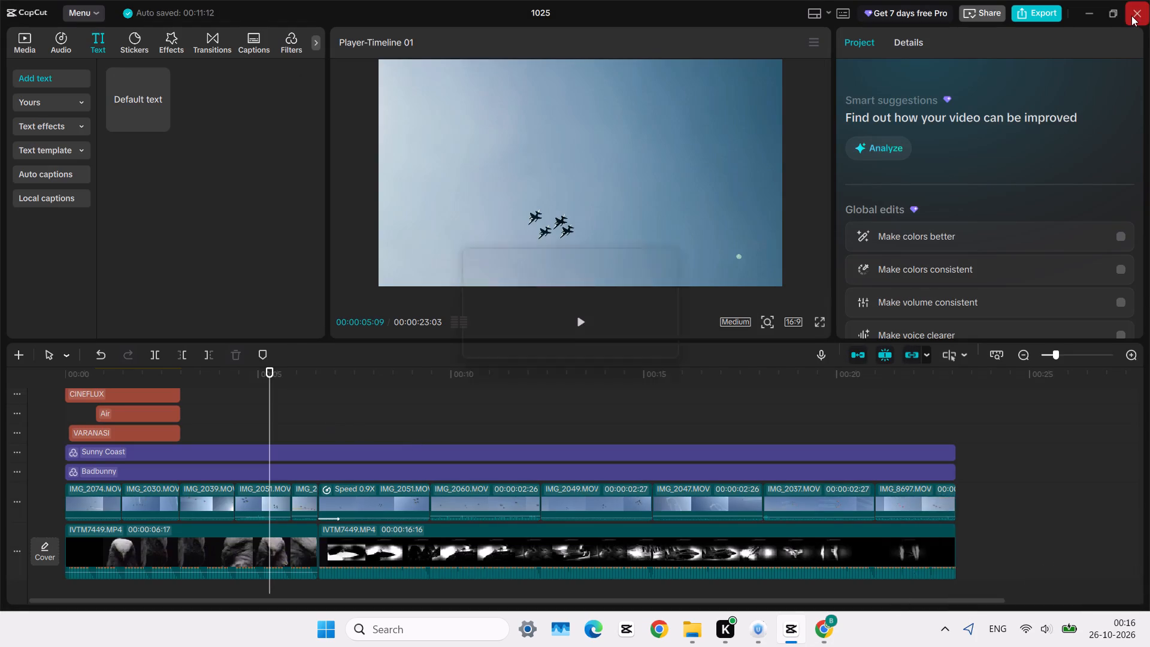
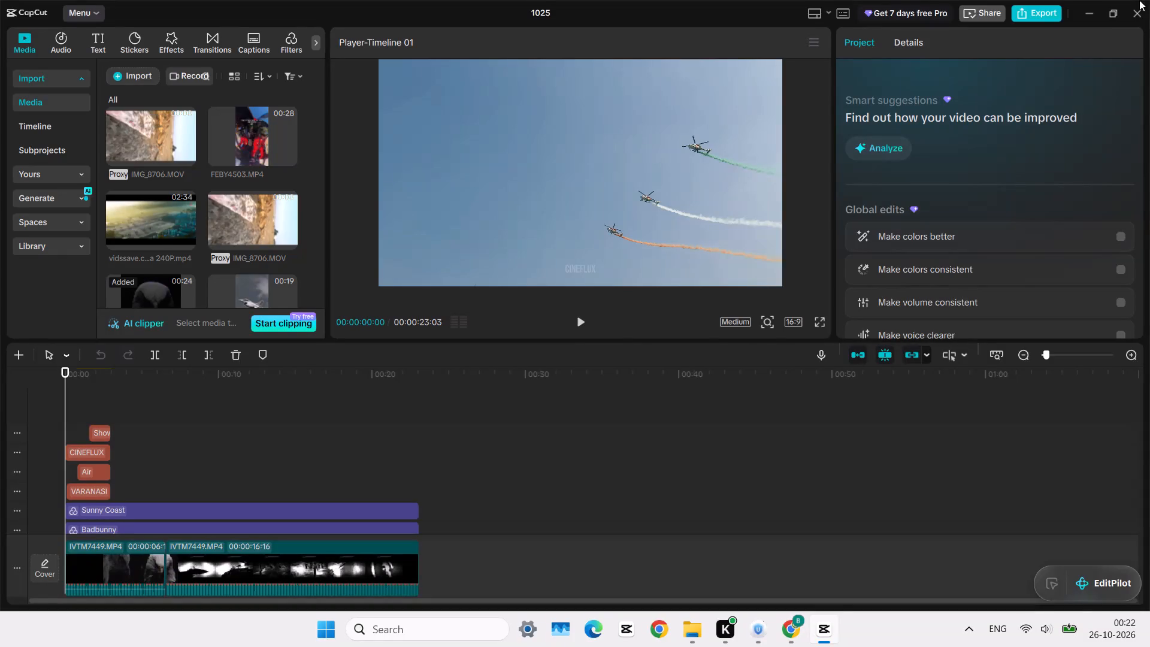
Close the 1025 project, duplicate it in the projects list and open 1025-copy.
{"action": "left_click", "coordinate": [1139, 13]}
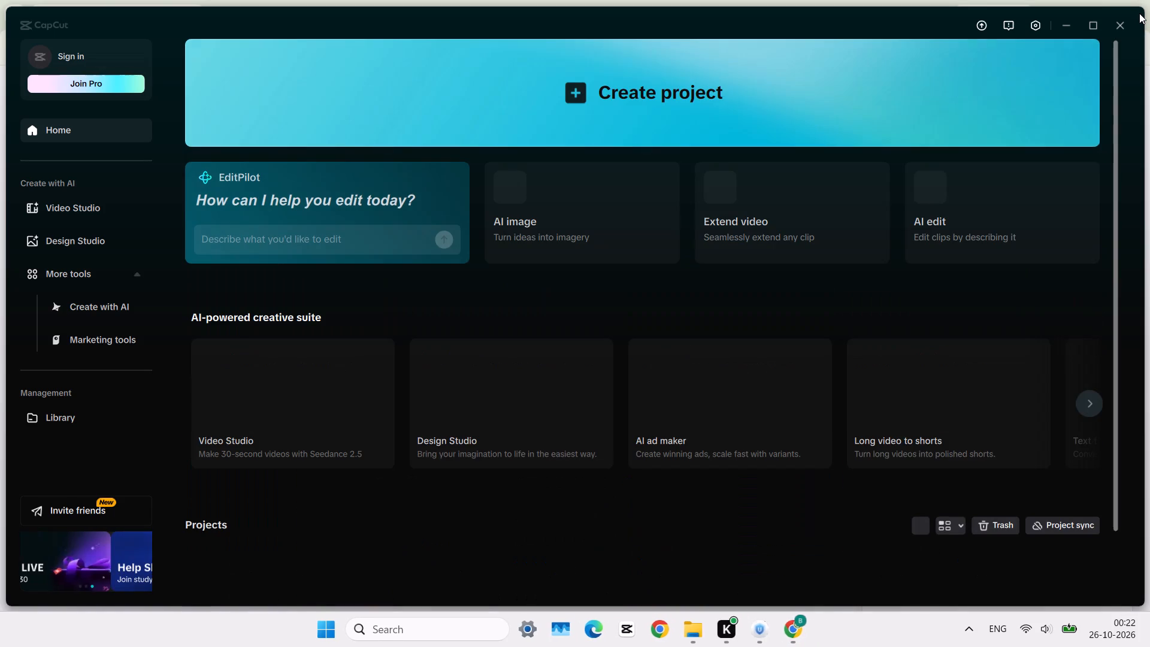
{"action": "scroll", "coordinate": [726, 336], "scroll_direction": "down", "scroll_amount": 3}
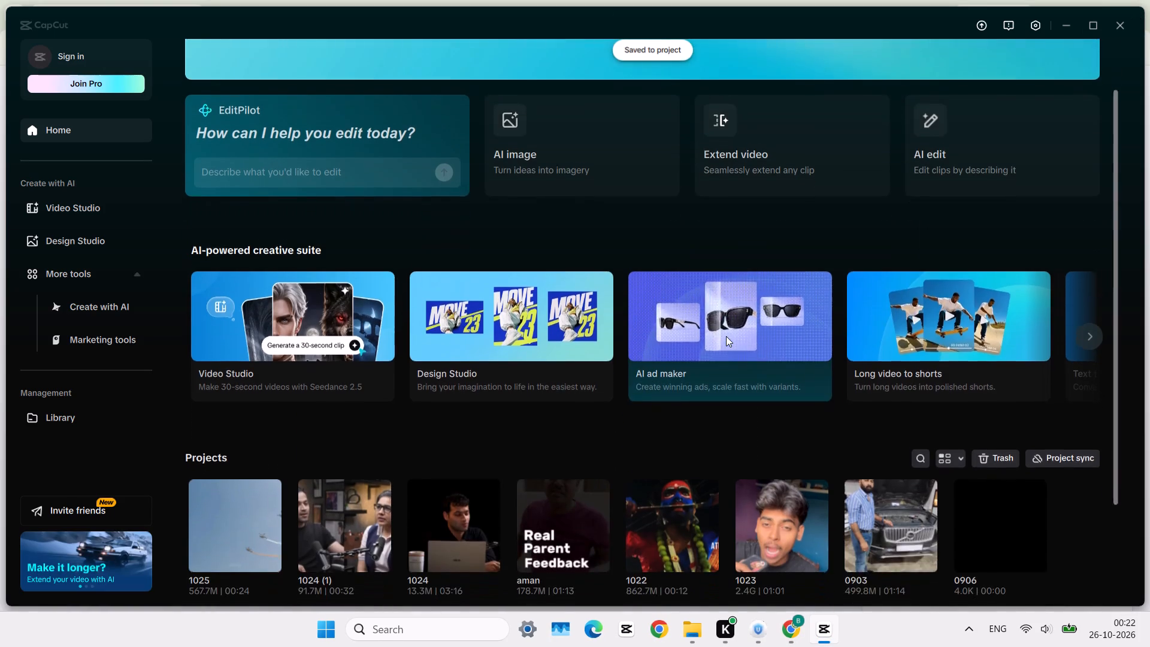
{"action": "scroll", "coordinate": [726, 336], "scroll_direction": "down", "scroll_amount": 3}
{"action": "right_click", "coordinate": [198, 412]}
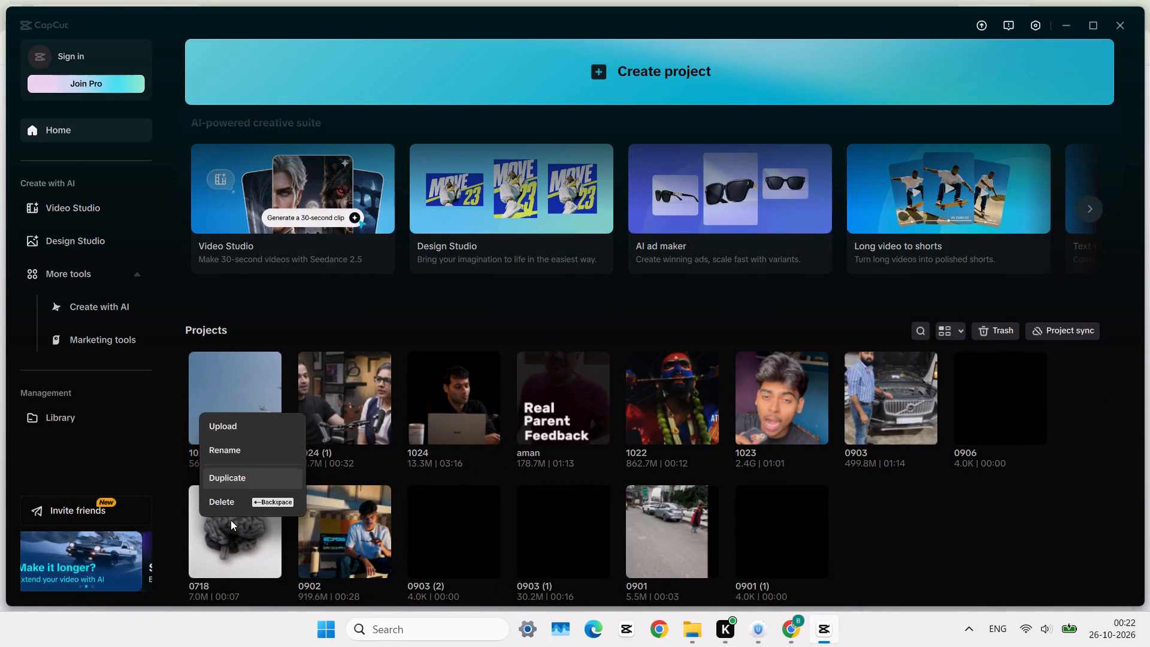
{"action": "left_click", "coordinate": [229, 485]}
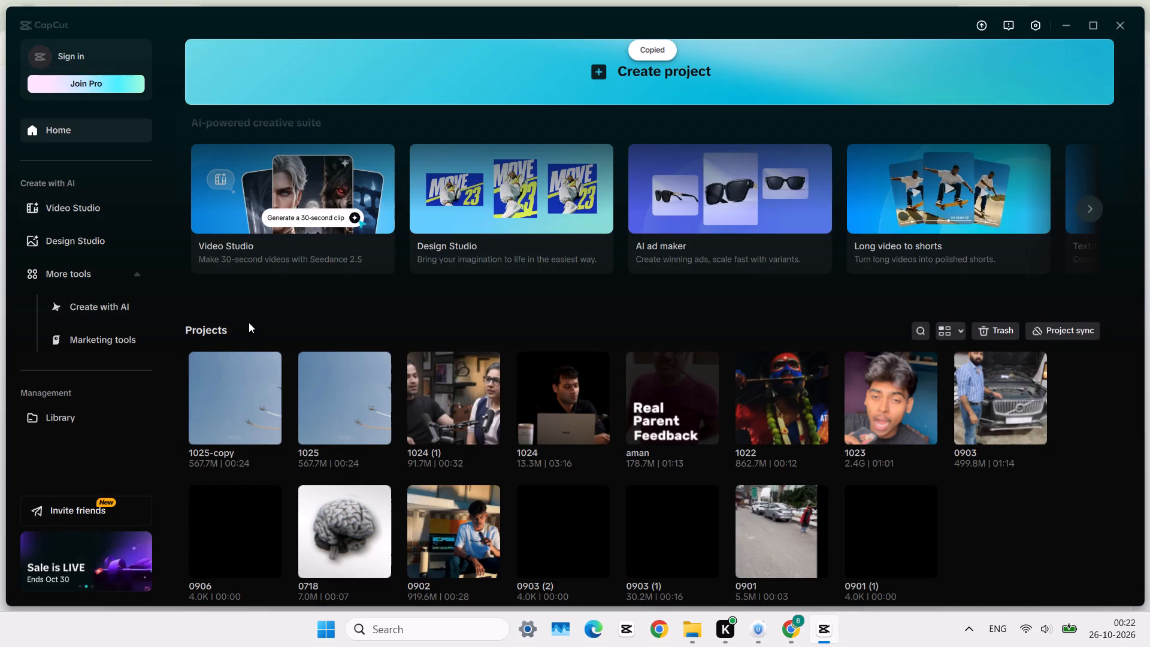
{"action": "left_click", "coordinate": [234, 425]}
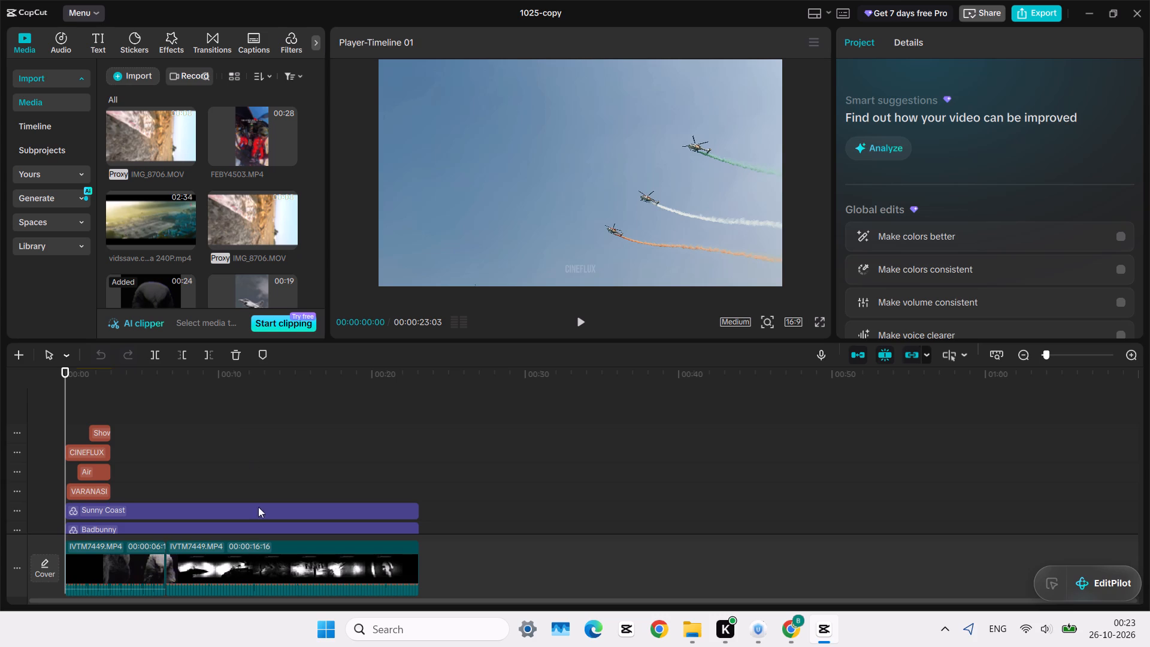
Examine the copied timeline and preview the imported clips, including FEBY4503.MP4, IMG_8706.MOV, IVTM7449.MP4 and JPTD9556.MP4.
{"action": "scroll", "coordinate": [180, 442], "scroll_direction": "right", "scroll_amount": 6}
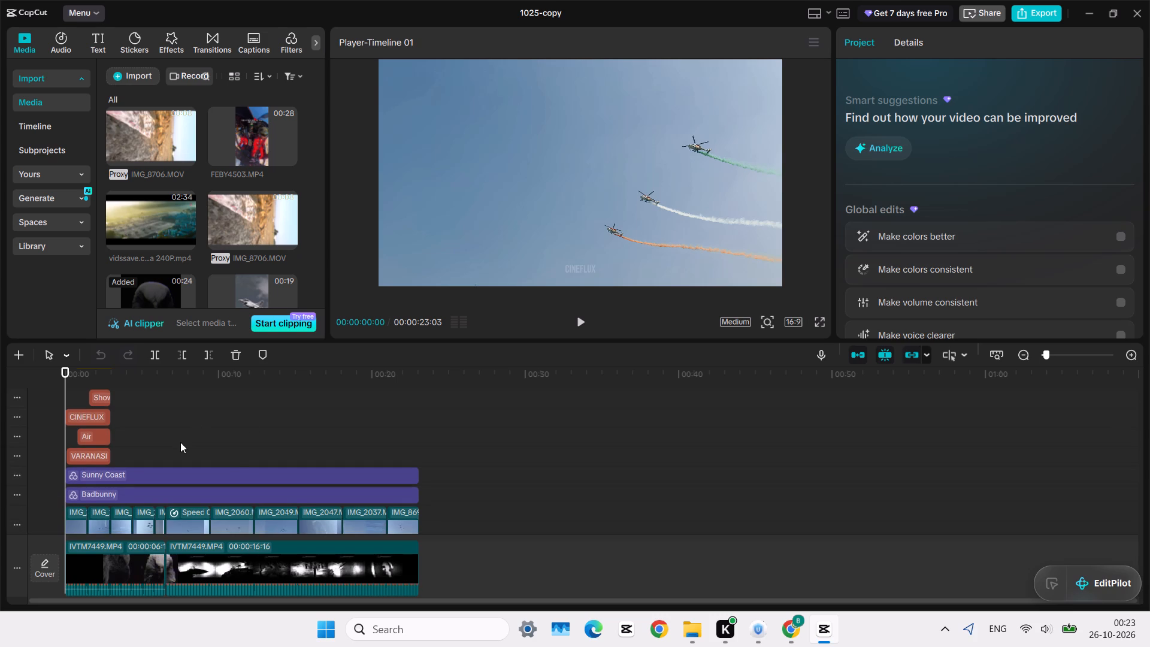
{"action": "scroll", "coordinate": [233, 462], "scroll_direction": "up", "scroll_amount": 18, "text": "ctrl"}
{"action": "scroll", "coordinate": [233, 462], "scroll_direction": "right", "scroll_amount": 6}
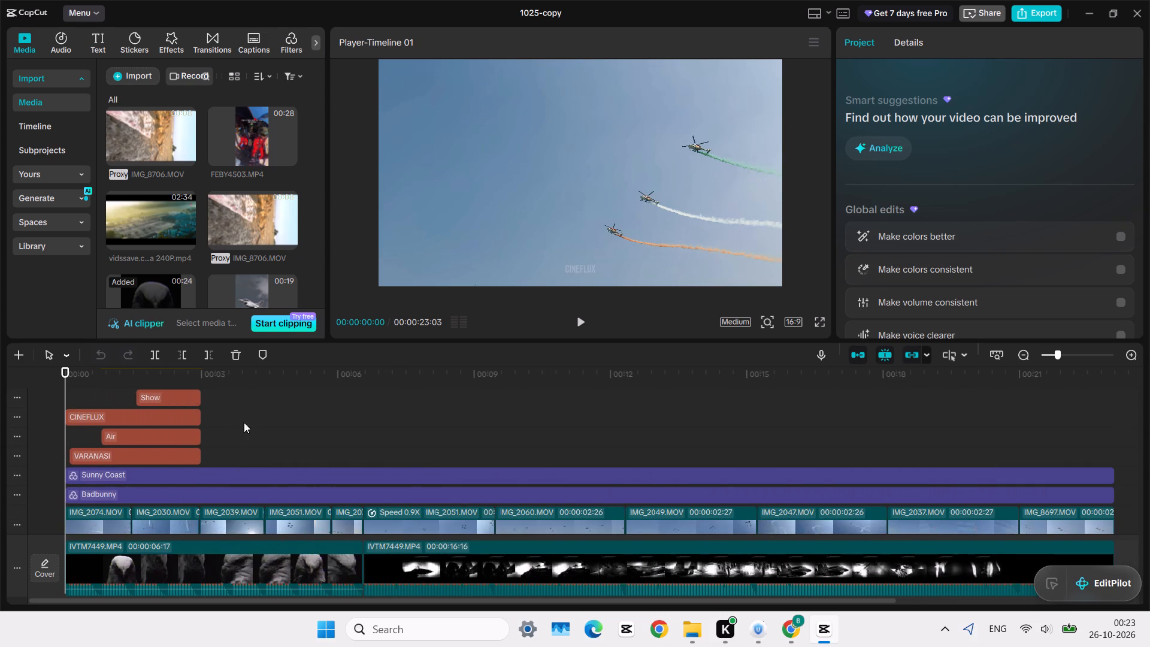
{"action": "left_click", "coordinate": [228, 166]}
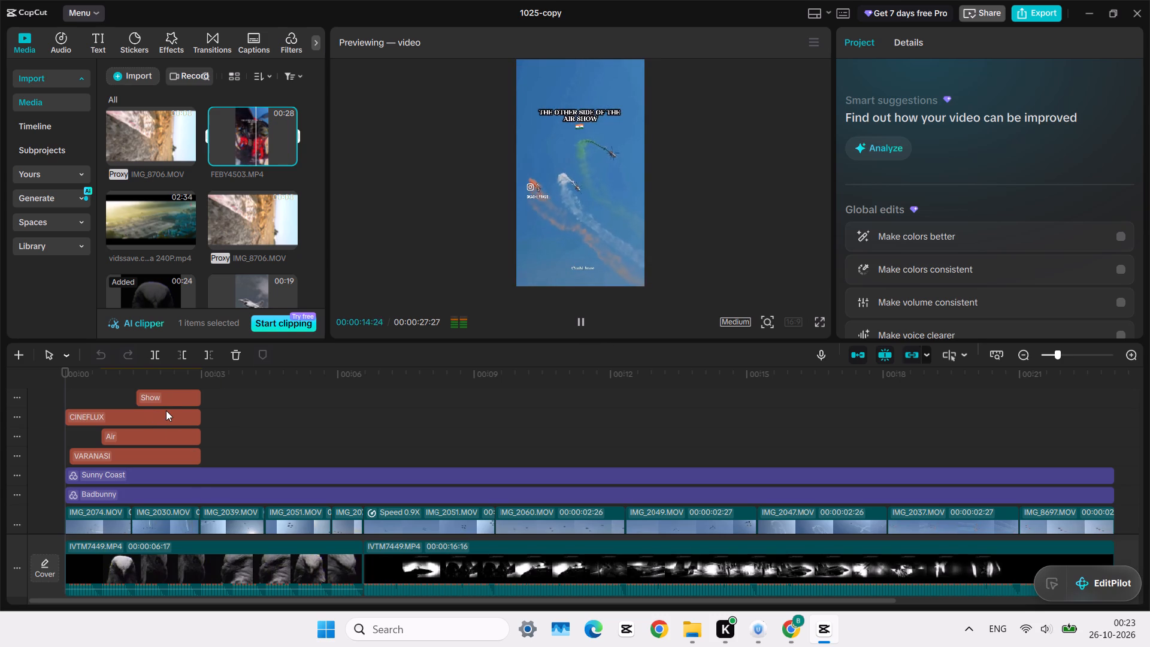
{"action": "scroll", "coordinate": [166, 410], "scroll_direction": "up", "scroll_amount": 1, "text": "ctrl"}
{"action": "scroll", "coordinate": [166, 410], "scroll_direction": "right", "scroll_amount": 6}
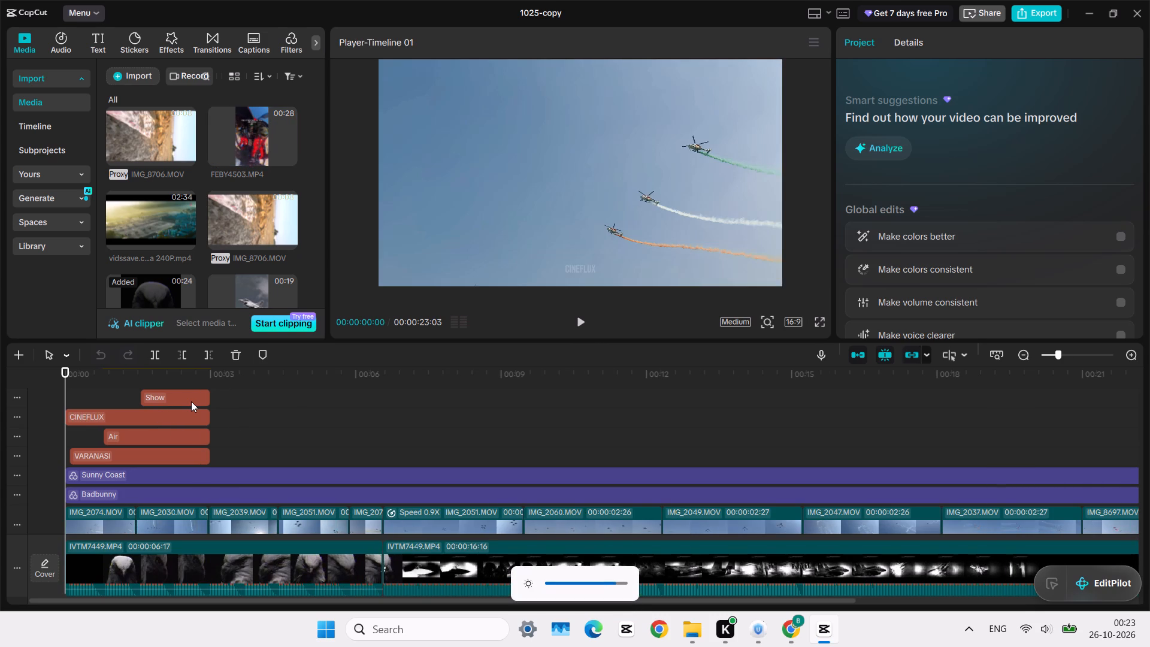
{"action": "scroll", "coordinate": [95, 486], "scroll_direction": "up", "scroll_amount": 5}
{"action": "left_click", "coordinate": [146, 409]}
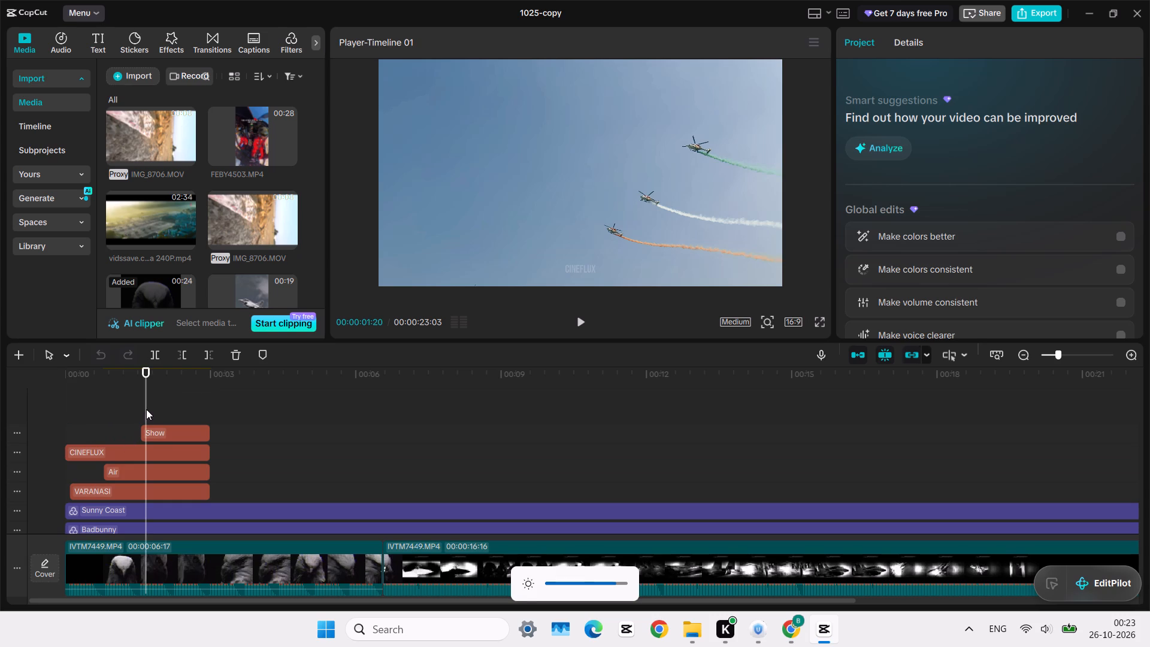
{"action": "left_click", "coordinate": [133, 128]}
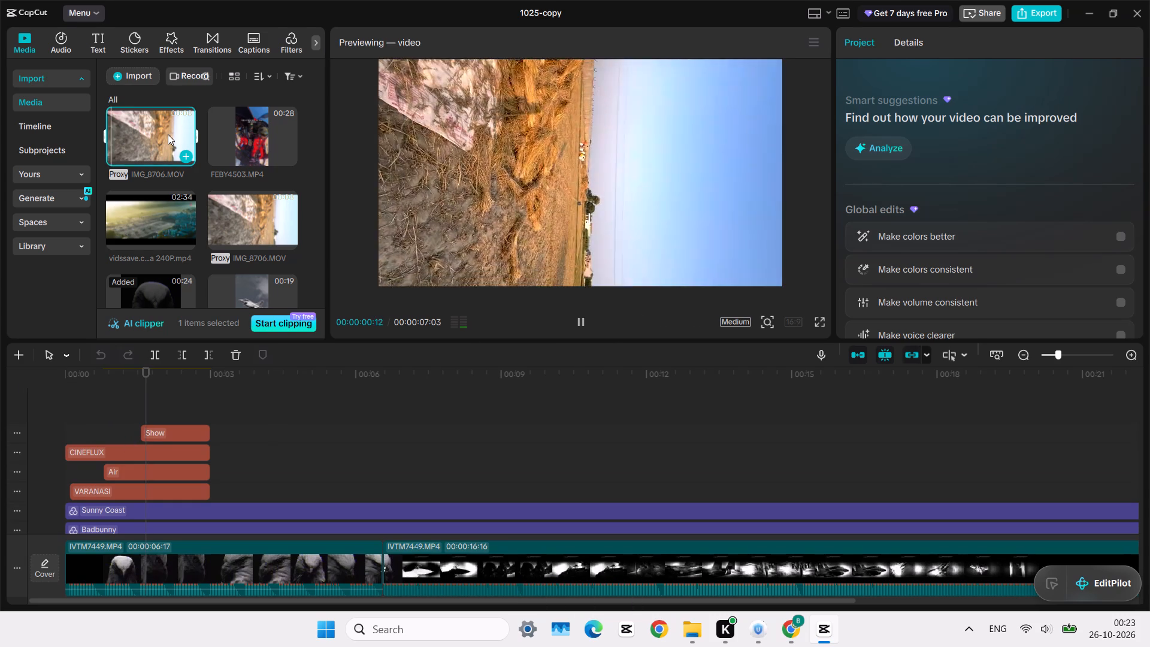
{"action": "left_click", "coordinate": [264, 126]}
{"action": "scroll", "coordinate": [264, 126], "scroll_direction": "up", "scroll_amount": 4}
{"action": "left_click", "coordinate": [129, 213]}
{"action": "scroll", "coordinate": [129, 213], "scroll_direction": "down", "scroll_amount": 1}
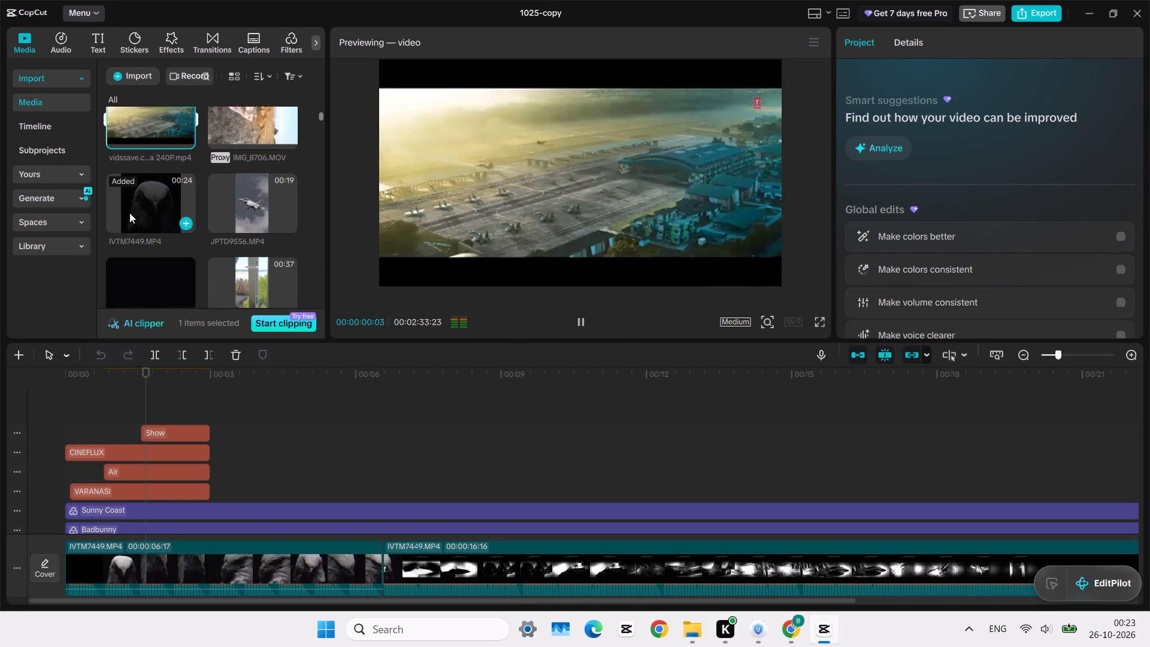
{"action": "scroll", "coordinate": [129, 213], "scroll_direction": "down", "scroll_amount": 1}
{"action": "left_click", "coordinate": [131, 193]}
{"action": "left_click", "coordinate": [226, 185]}
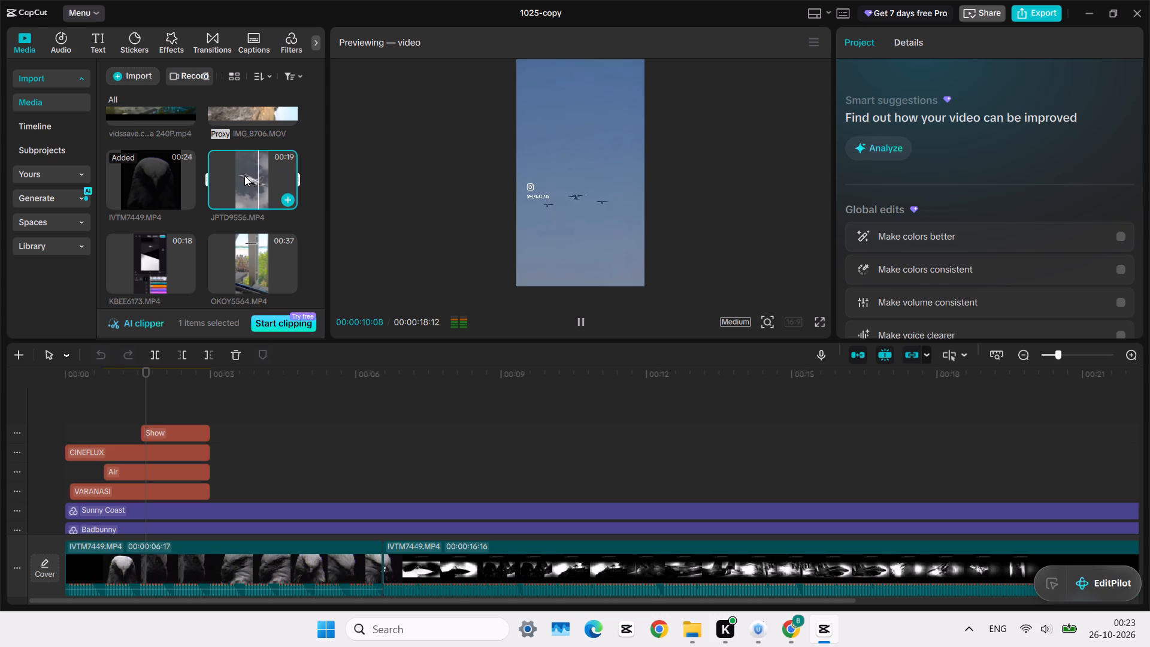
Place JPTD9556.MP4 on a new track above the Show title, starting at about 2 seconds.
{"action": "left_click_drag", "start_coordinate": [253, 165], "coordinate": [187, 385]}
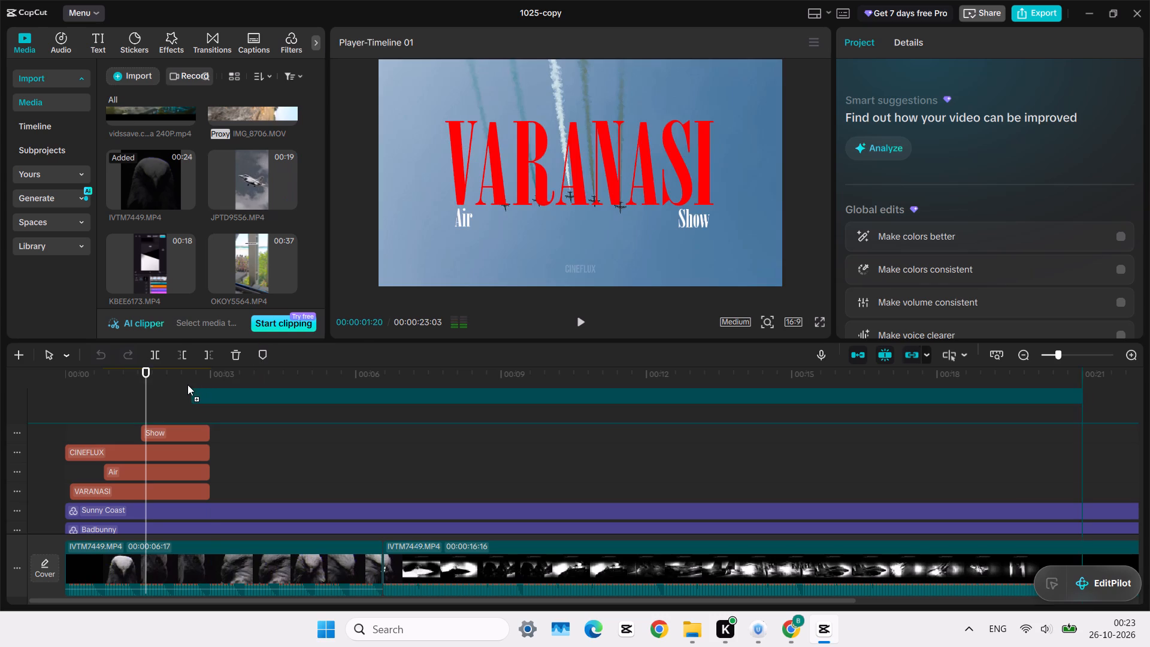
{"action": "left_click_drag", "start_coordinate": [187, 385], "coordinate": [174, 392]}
Select all the titles, effects and video clips in the timeline and delete them.
{"action": "scroll", "coordinate": [243, 459], "scroll_direction": "down", "scroll_amount": 1}
{"action": "scroll", "coordinate": [104, 451], "scroll_direction": "up", "scroll_amount": 1}
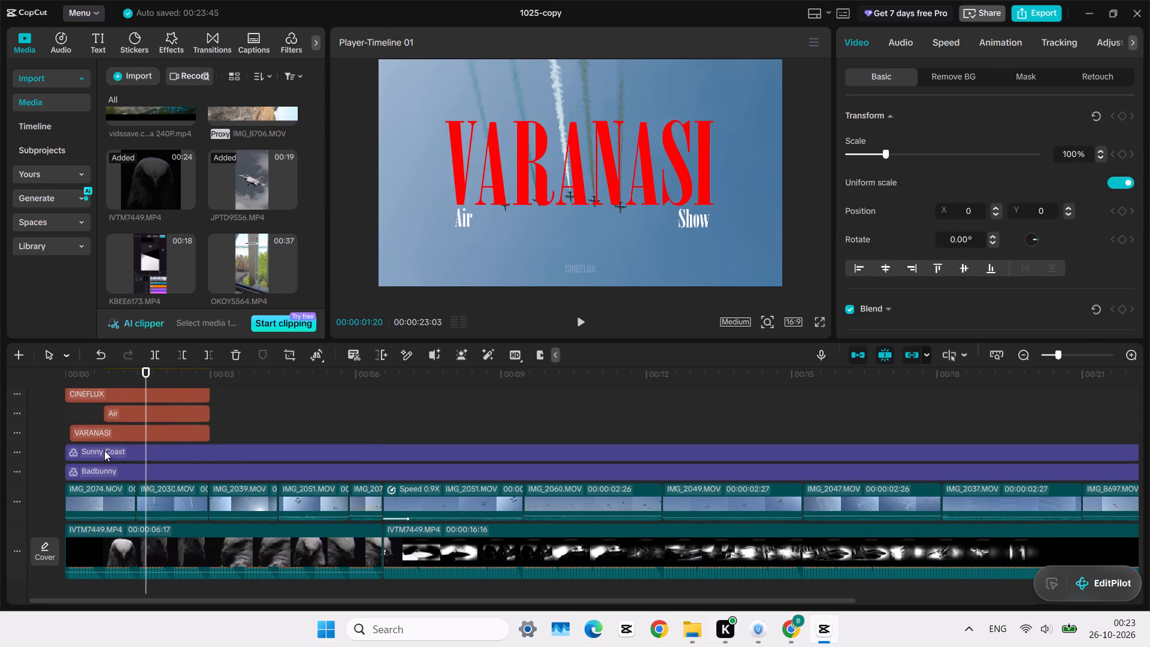
{"action": "scroll", "coordinate": [104, 451], "scroll_direction": "up", "scroll_amount": 1}
{"action": "left_click_drag", "start_coordinate": [92, 423], "coordinate": [298, 646]}
{"action": "scroll", "coordinate": [262, 514], "scroll_direction": "up", "scroll_amount": 1}
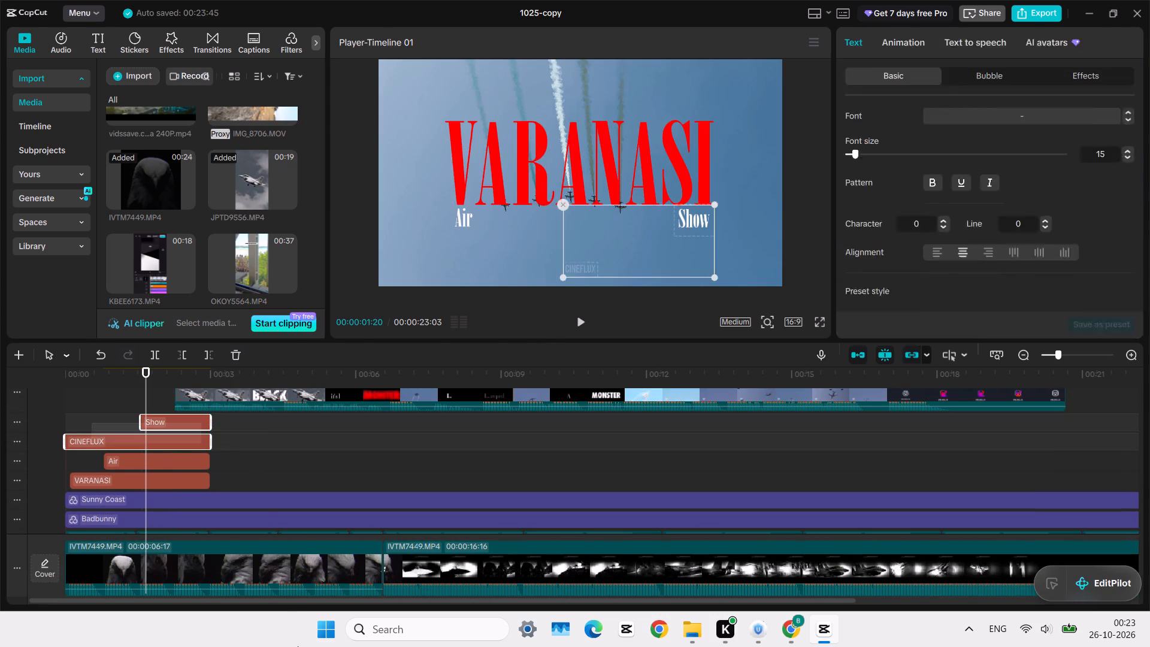
{"action": "scroll", "coordinate": [298, 646], "scroll_direction": "up", "scroll_amount": 2}
{"action": "left_click_drag", "start_coordinate": [298, 646], "coordinate": [577, 574]}
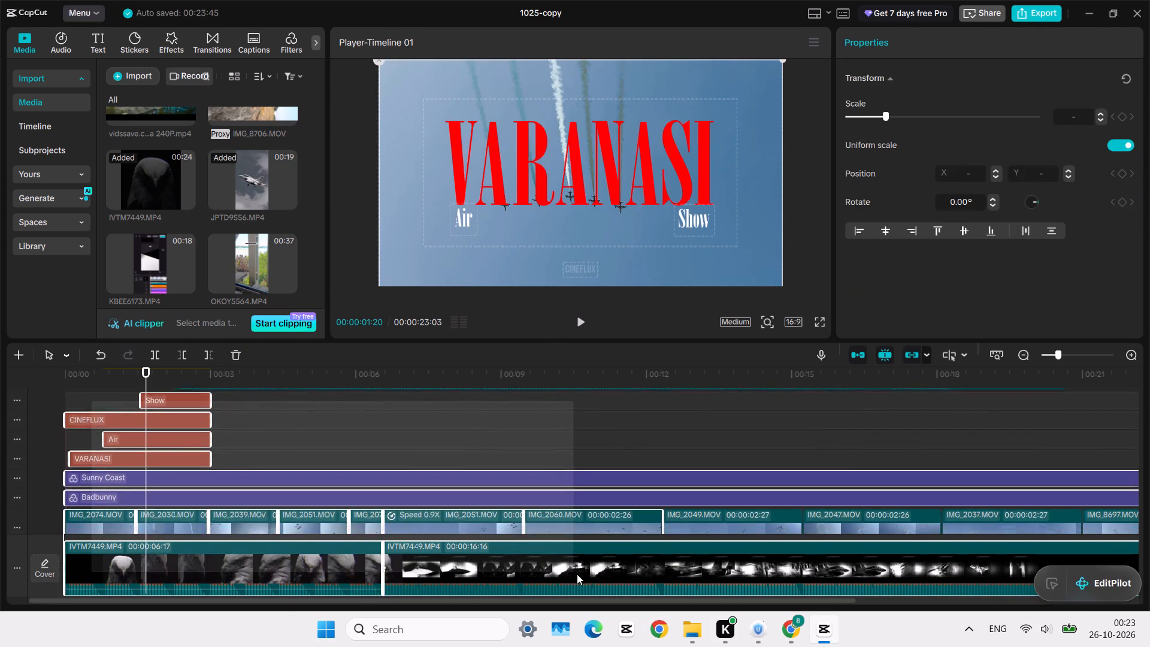
{"action": "left_click_drag", "start_coordinate": [577, 574], "coordinate": [583, 576]}
{"action": "key", "text": "Delete"}
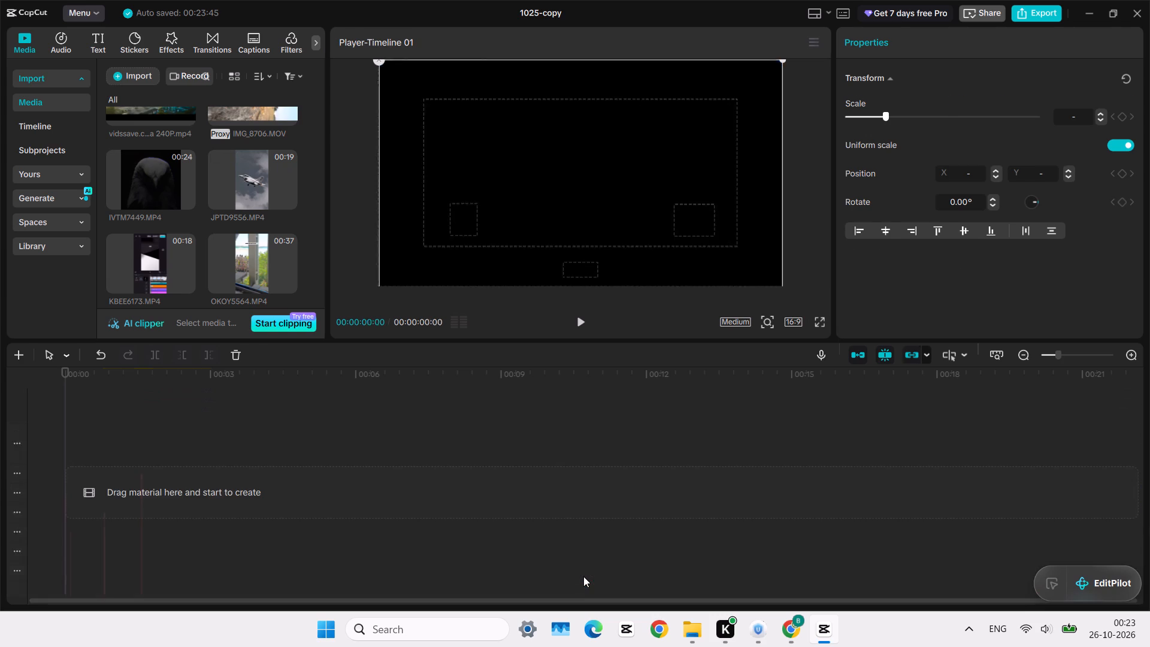
Add JPTD9556.MP4 at the start of the empty timeline and play its opening up to about 2 seconds.
{"action": "left_click", "coordinate": [227, 180]}
{"action": "left_click_drag", "start_coordinate": [227, 180], "coordinate": [93, 525]}
{"action": "left_click", "coordinate": [131, 409]}
{"action": "left_click_drag", "start_coordinate": [131, 409], "coordinate": [0, 374]}
{"action": "key", "text": "space"}
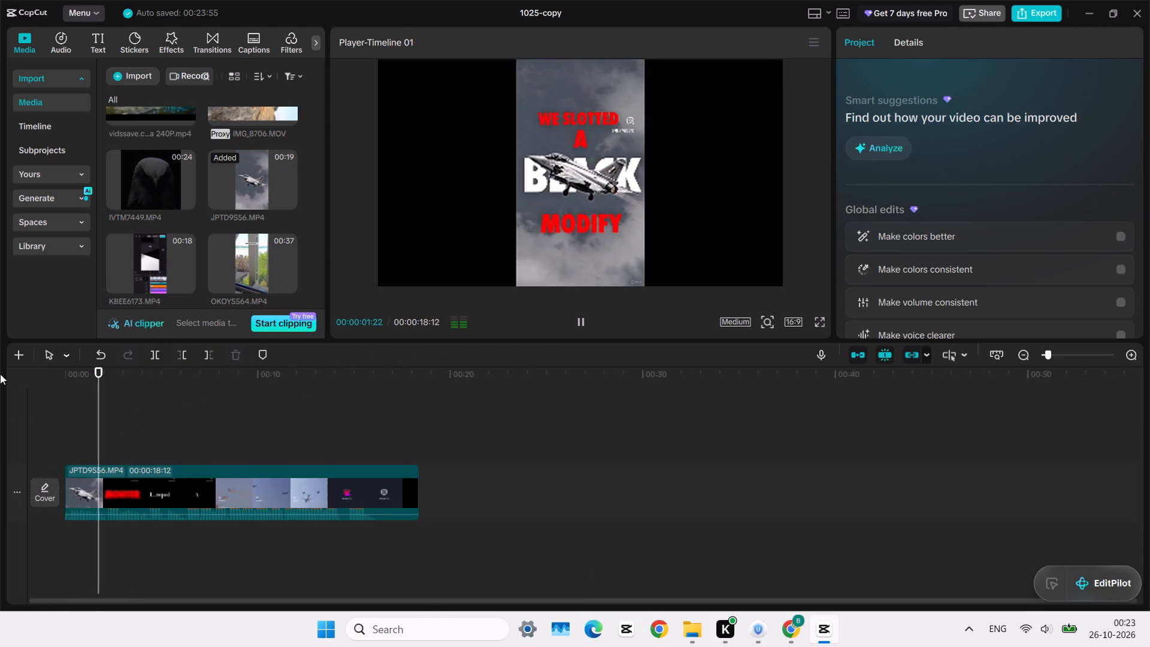
{"action": "key", "text": "space"}
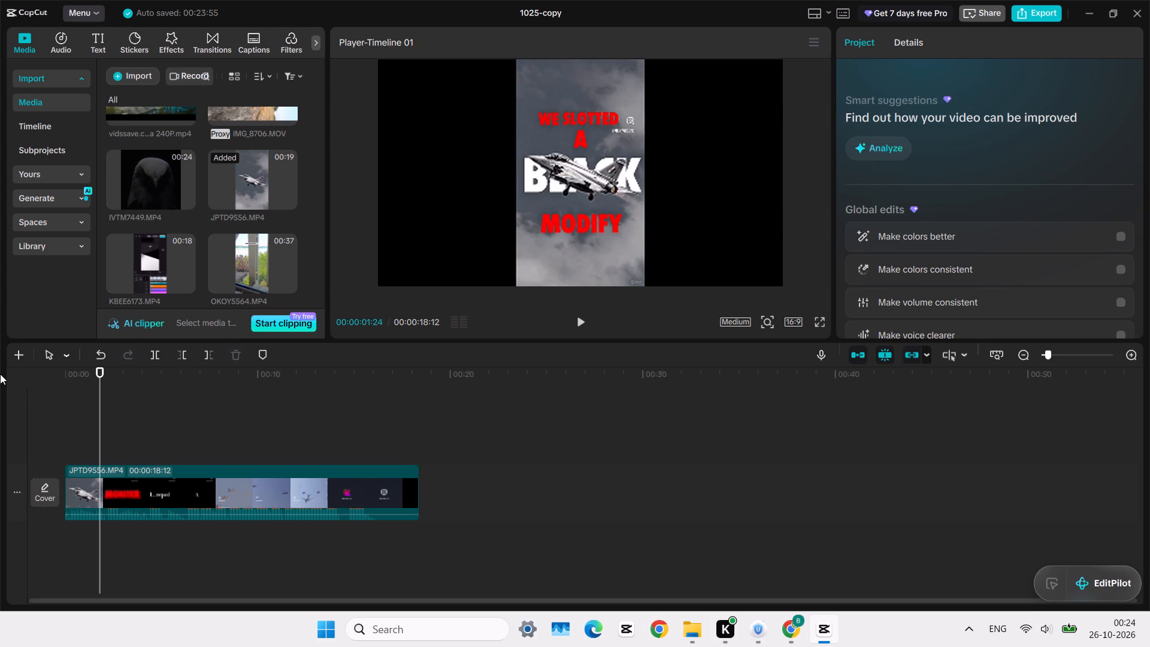
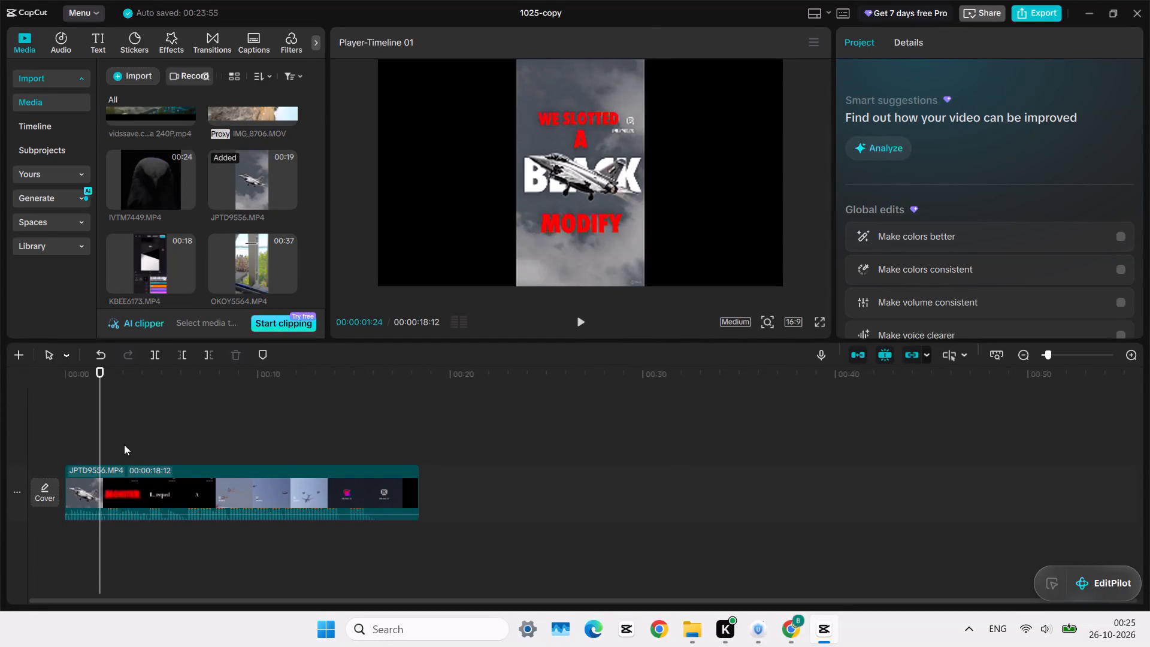
Replay JPTD9556.MP4 from its start several times, examining the opening title sequence and the aircraft footage that follows.
{"action": "left_click", "coordinate": [124, 431]}
{"action": "left_click_drag", "start_coordinate": [124, 431], "coordinate": [31, 415]}
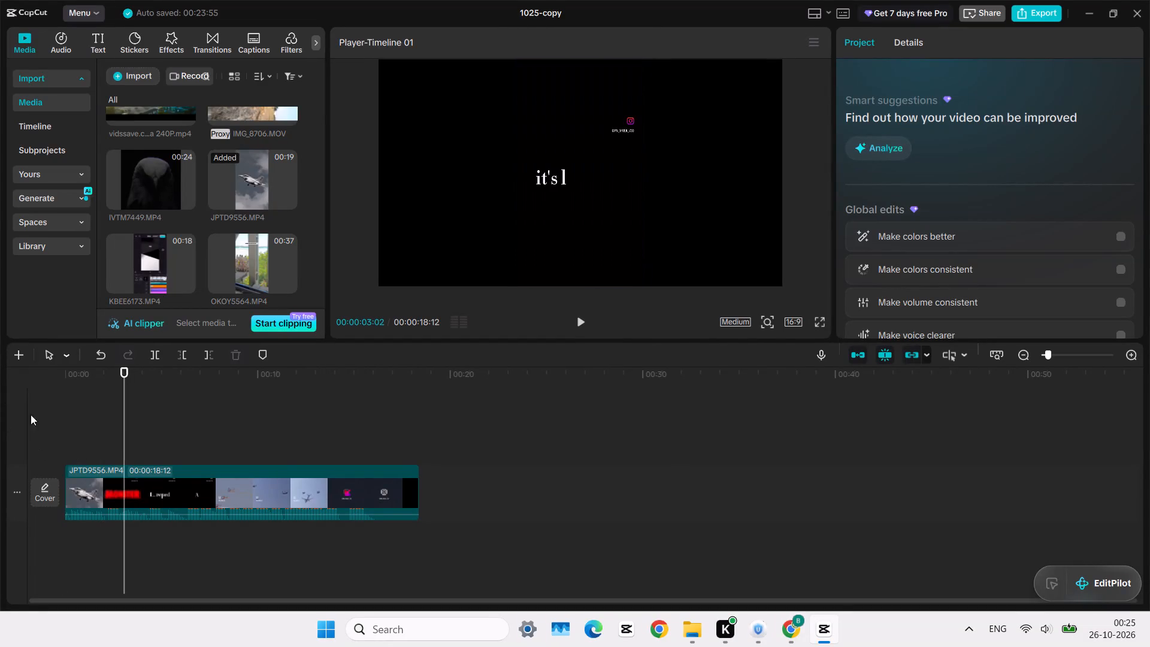
{"action": "left_click_drag", "start_coordinate": [31, 415], "coordinate": [0, 376]}
{"action": "key", "text": "space"}
{"action": "key", "text": "space"}
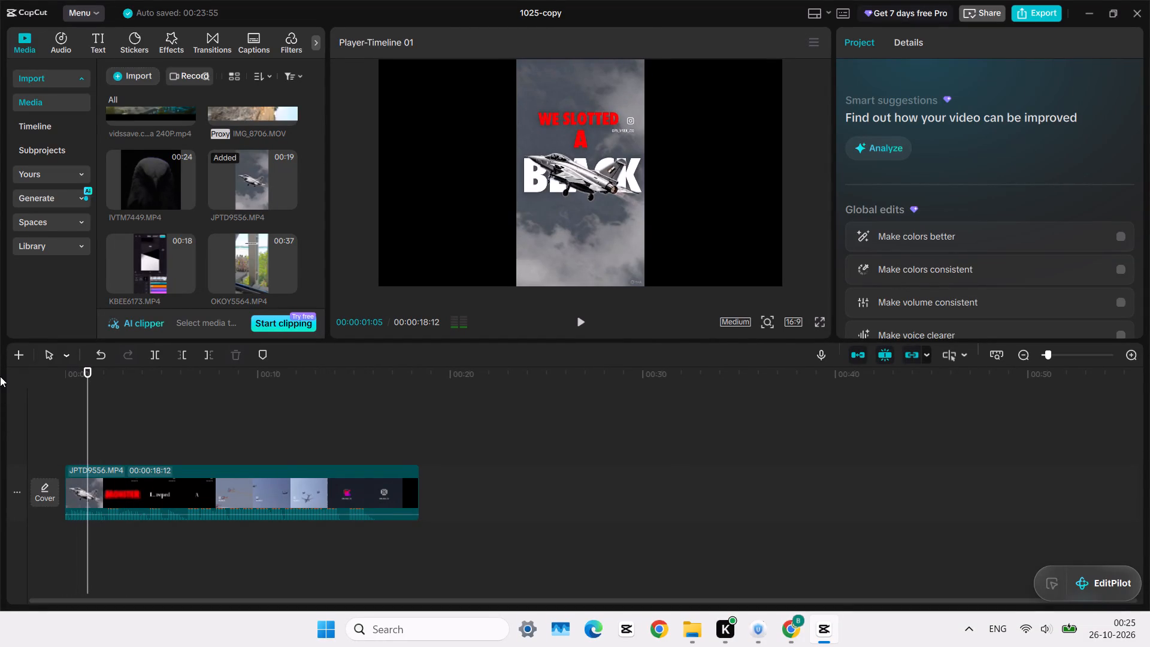
{"action": "left_click", "coordinate": [128, 407]}
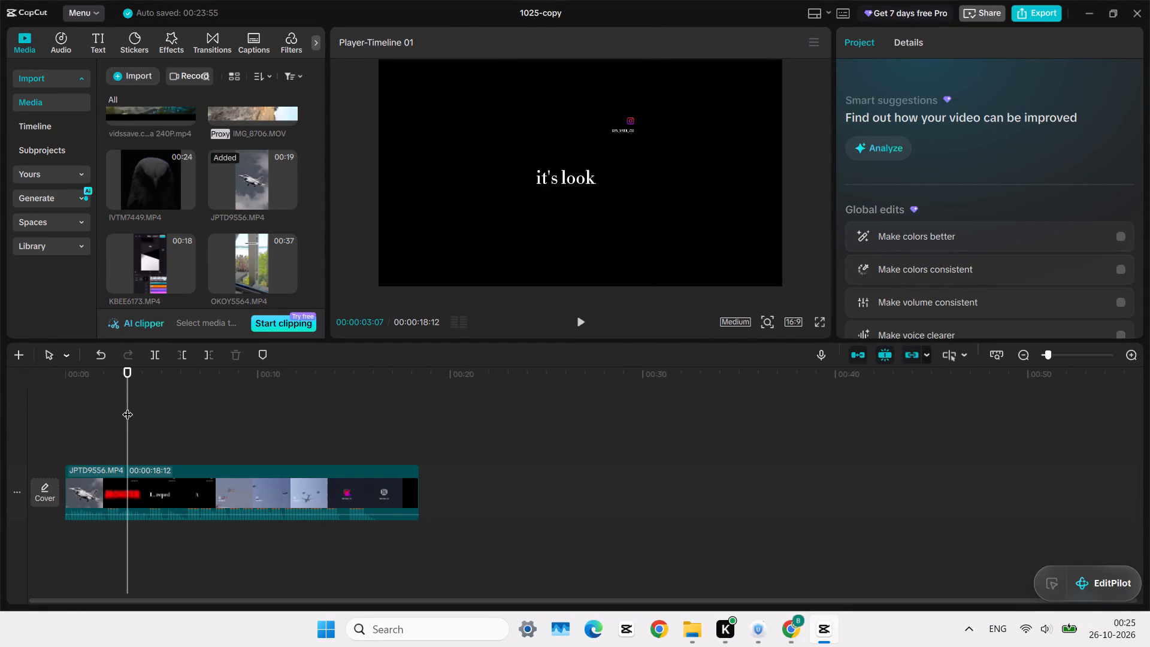
{"action": "left_click_drag", "start_coordinate": [128, 407], "coordinate": [0, 377]}
{"action": "key", "text": "space"}
{"action": "key", "text": "space"}
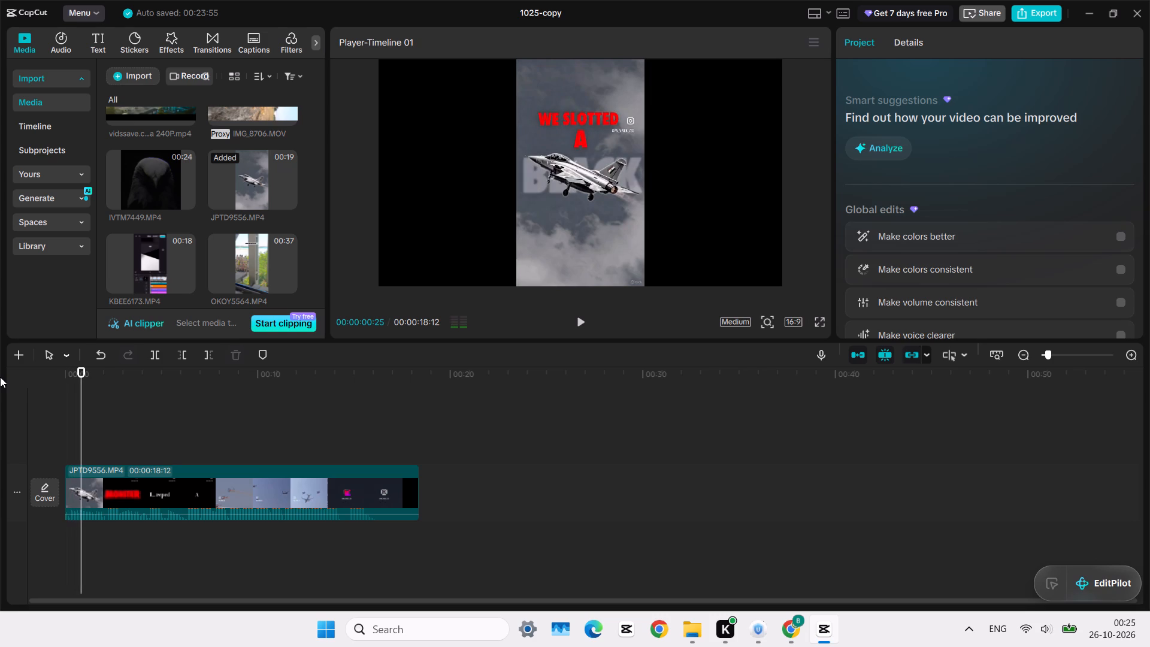
{"action": "key", "text": "space"}
{"action": "key", "text": "space"}
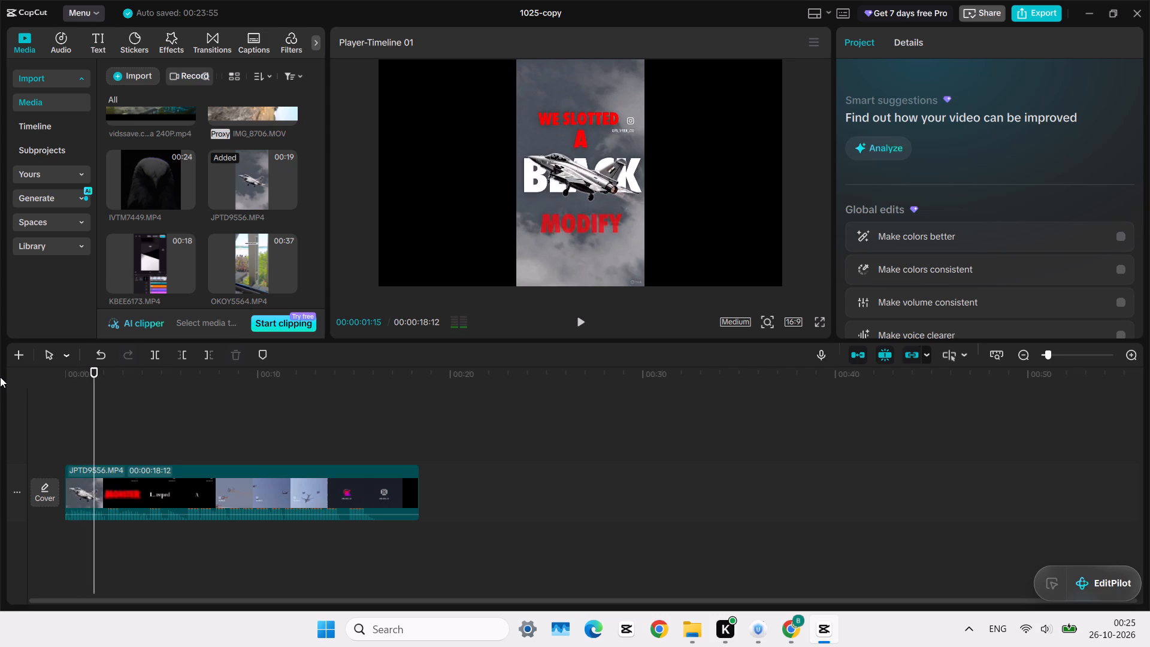
{"action": "key", "text": "space"}
{"action": "key", "text": "space"}
{"action": "key", "text": "space"}
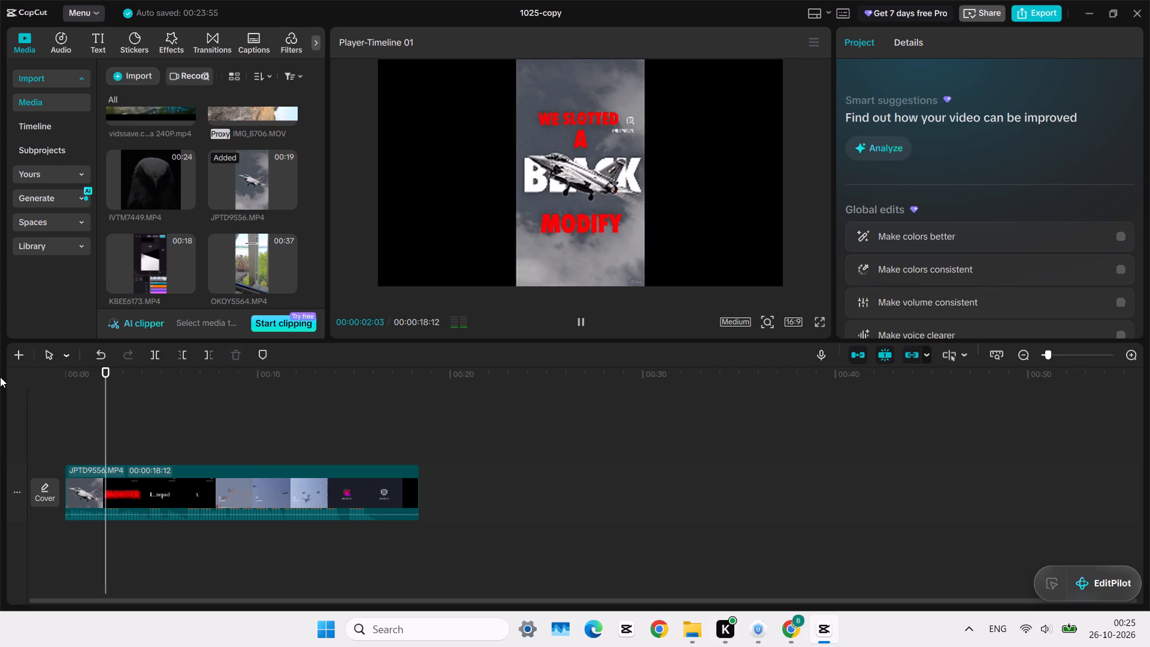
{"action": "left_click", "coordinate": [149, 377]}
{"action": "left_click_drag", "start_coordinate": [149, 377], "coordinate": [0, 369]}
{"action": "key", "text": "space"}
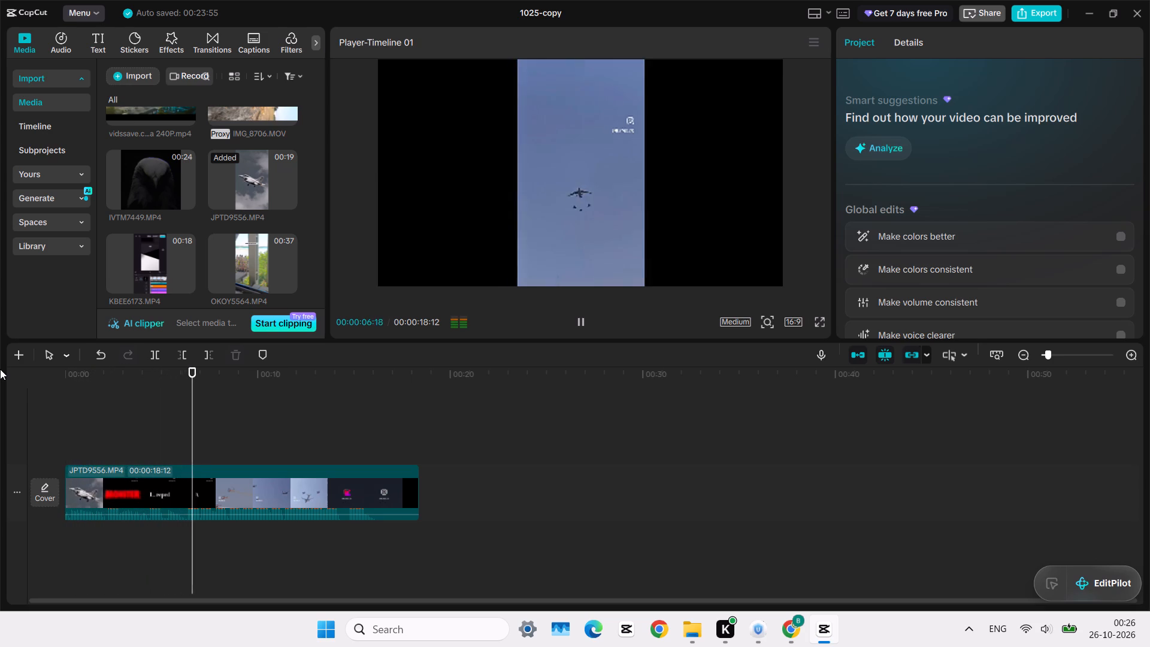
{"action": "key", "text": "space"}
{"action": "key", "text": "space"}
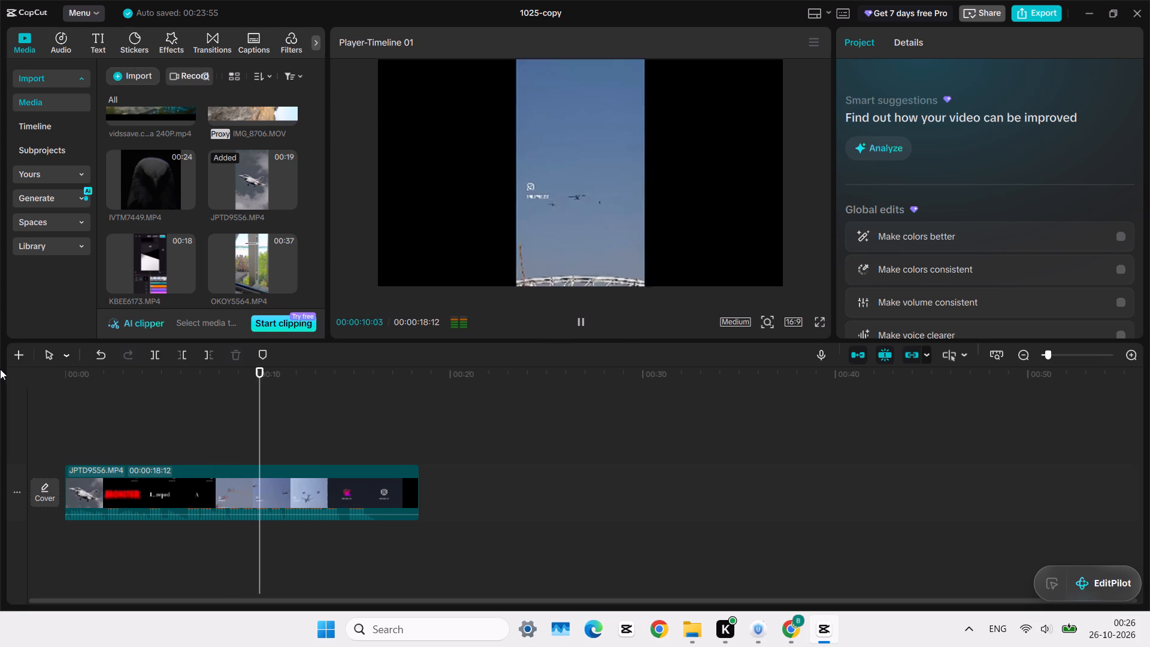
Trim the end of JPTD9556.MP4 at 00:00:14:07, removing the closing logo section after the aircraft footage.
{"action": "scroll", "coordinate": [178, 455], "scroll_direction": "left", "scroll_amount": 1}
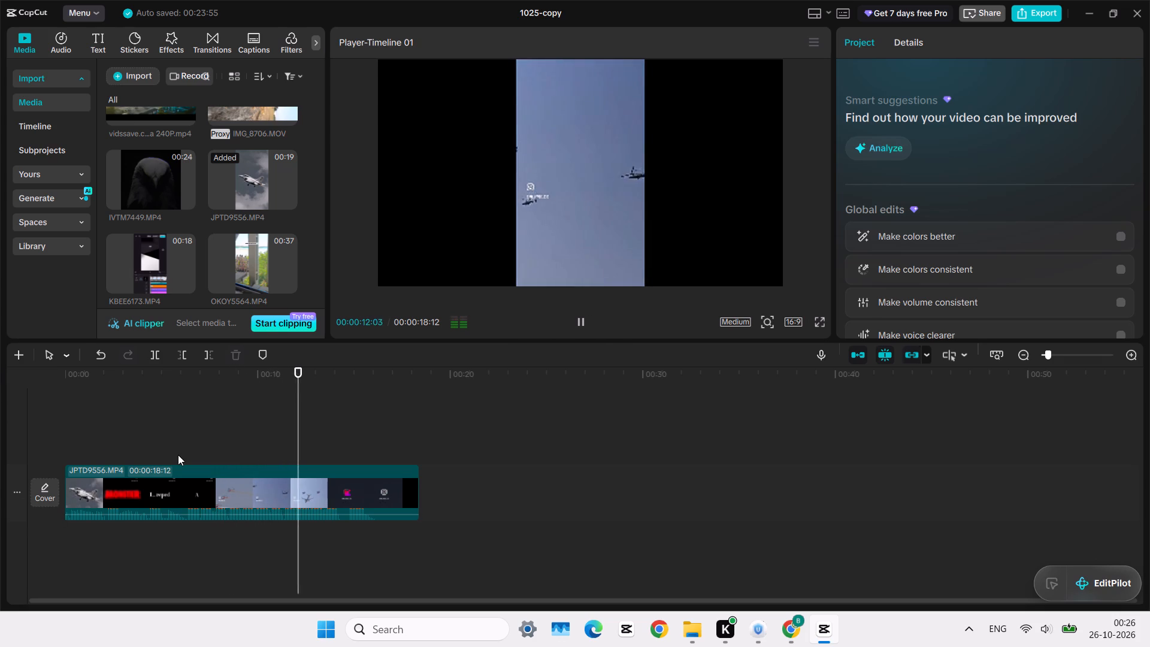
{"action": "scroll", "coordinate": [178, 455], "scroll_direction": "up", "scroll_amount": 10, "text": "ctrl"}
{"action": "scroll", "coordinate": [178, 455], "scroll_direction": "down", "scroll_amount": 1}
{"action": "scroll", "coordinate": [178, 455], "scroll_direction": "up", "scroll_amount": 5, "text": "ctrl"}
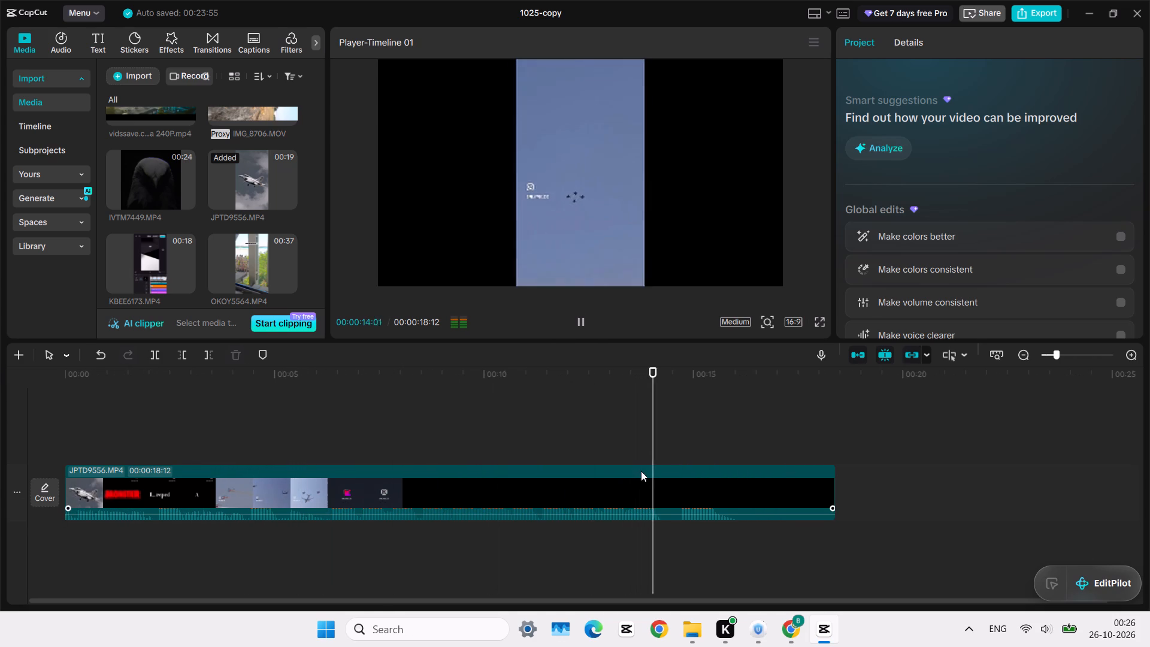
{"action": "left_click", "coordinate": [648, 455]}
{"action": "left_click_drag", "start_coordinate": [648, 455], "coordinate": [661, 460]}
{"action": "left_click", "coordinate": [661, 472]}
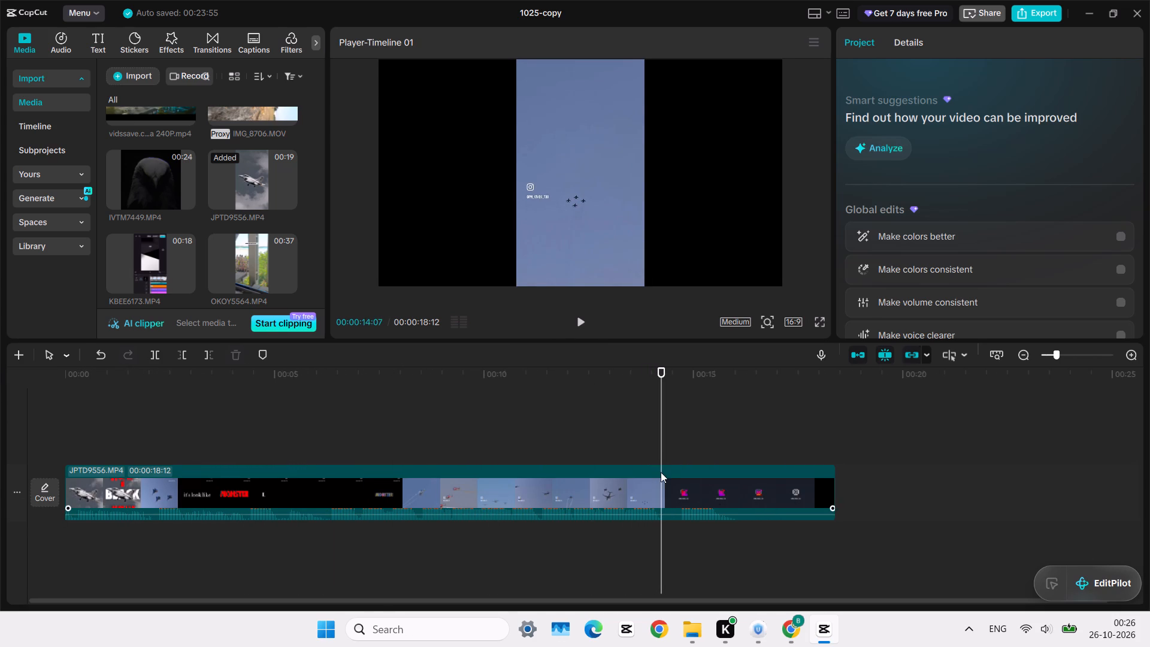
{"action": "key", "text": "w"}
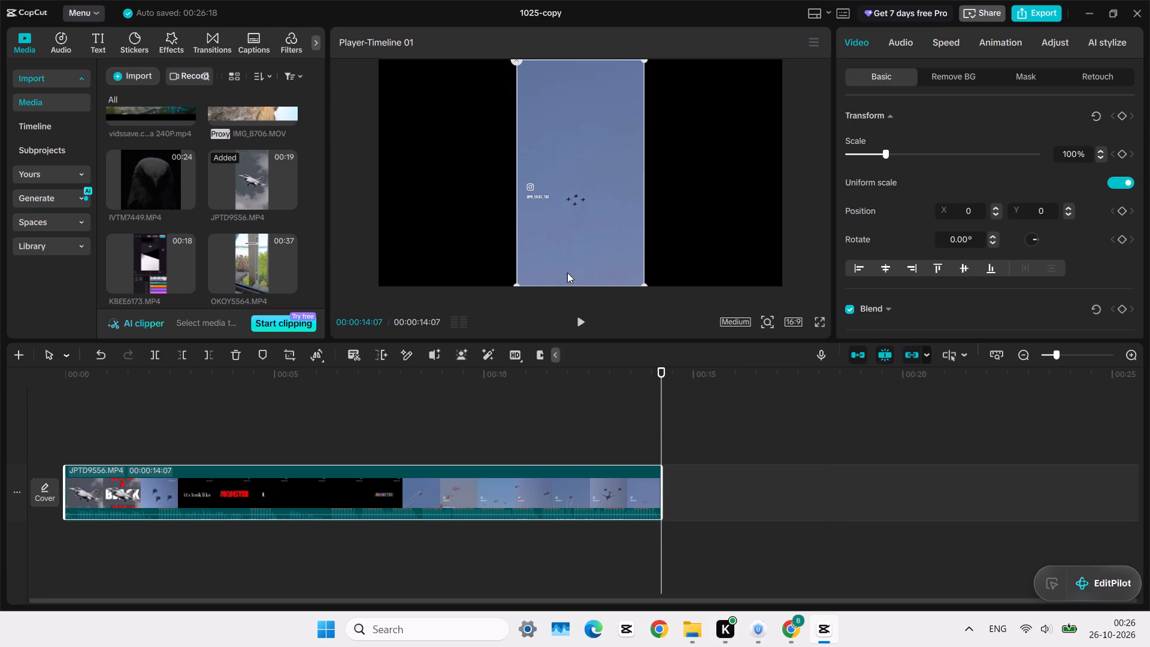
Play the trimmed JPTD9556.MP4 clip from the start of the timeline to review it.
{"action": "left_click", "coordinate": [532, 396]}
{"action": "left_click_drag", "start_coordinate": [532, 396], "coordinate": [0, 380]}
{"action": "key", "text": "space"}
{"action": "key", "text": "space"}
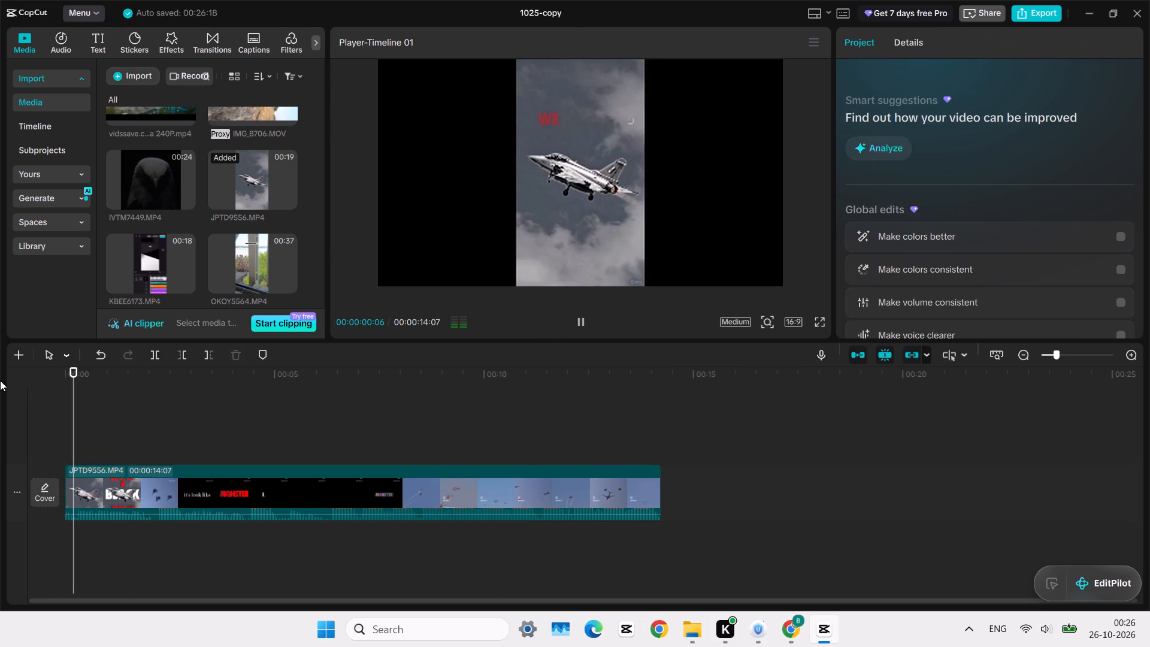